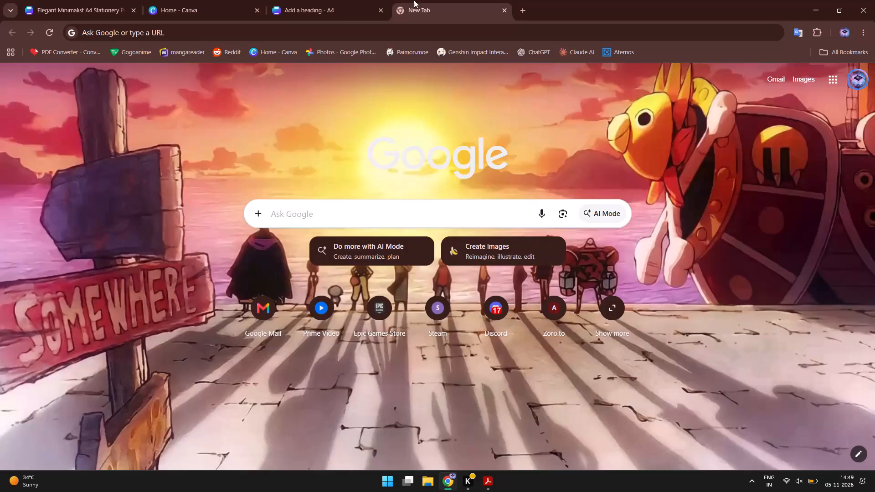
Add note 7 to the fee structure's notes list: "Refund of Fees is not possible due to any circumstances.".
left_click(72, 0)
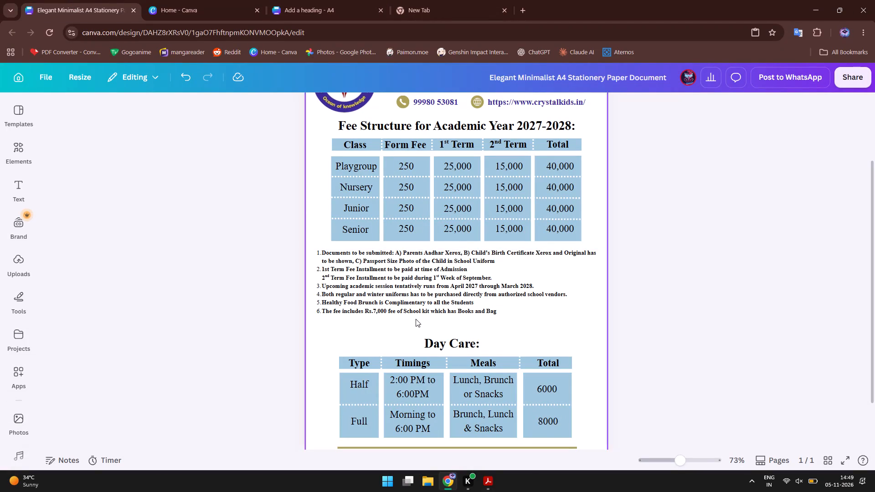
double_click(501, 305)
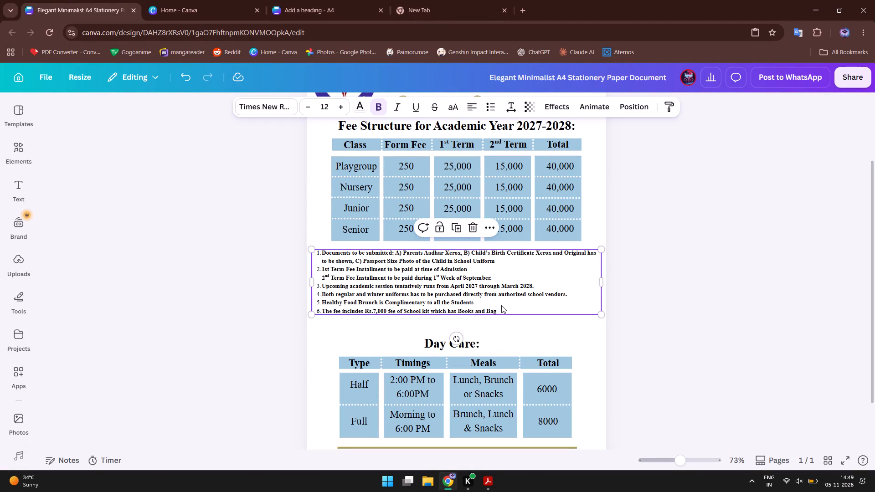
left_click(502, 307)
key("Return")
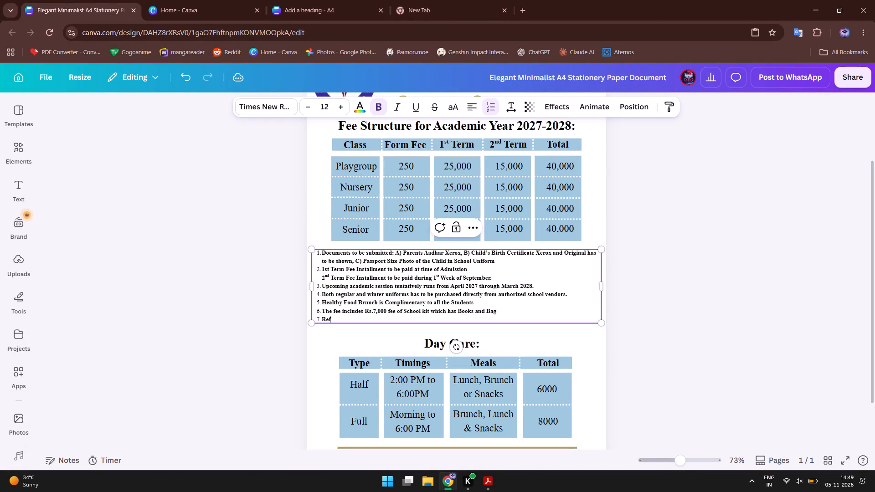
key("f")
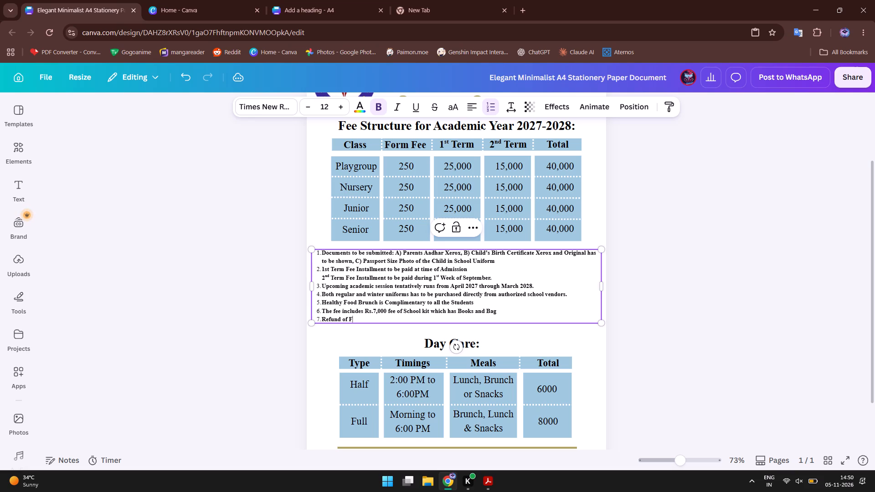
type("ees is")
key("BackSpace")
key("BackSpace")
key("BackSpace")
type("is not possible due to any circumsta")
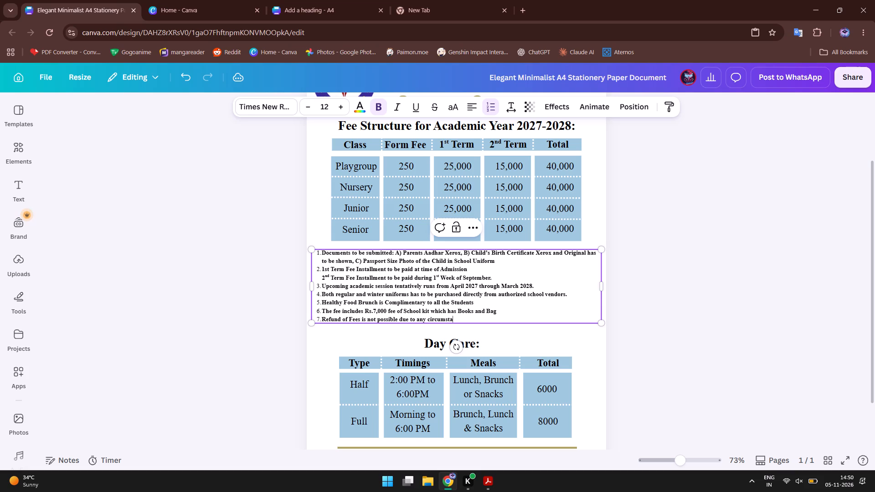
type("nces.")
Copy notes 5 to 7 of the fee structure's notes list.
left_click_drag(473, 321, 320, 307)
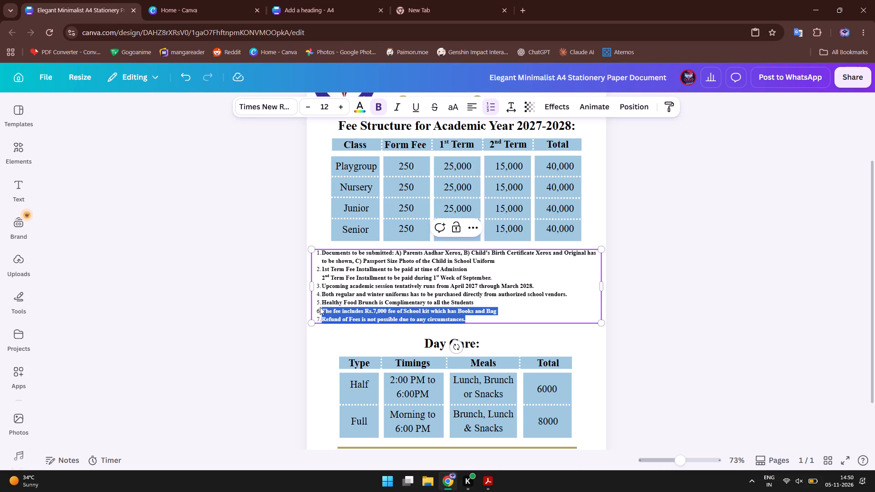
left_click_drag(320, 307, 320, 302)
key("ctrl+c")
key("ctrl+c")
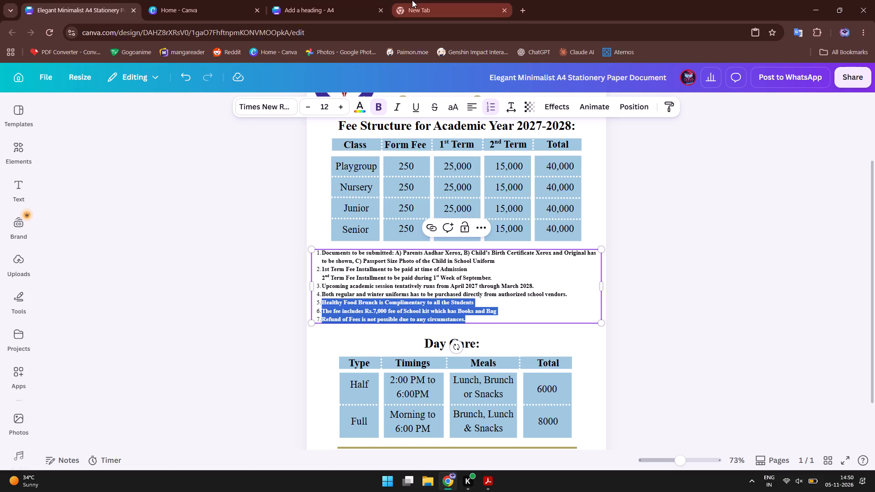
left_click(448, 0)
key("g")
type("gr")
key("g")
left_click(411, 31)
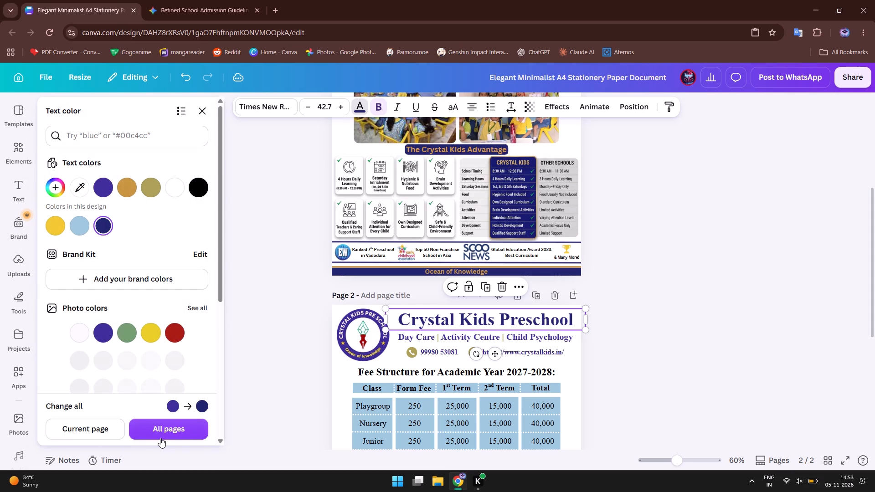
left_click(162, 437)
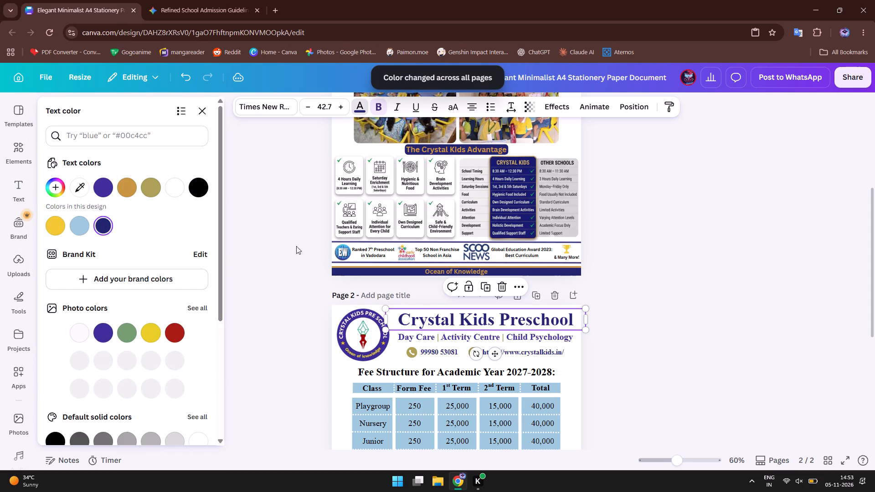
left_click(284, 331)
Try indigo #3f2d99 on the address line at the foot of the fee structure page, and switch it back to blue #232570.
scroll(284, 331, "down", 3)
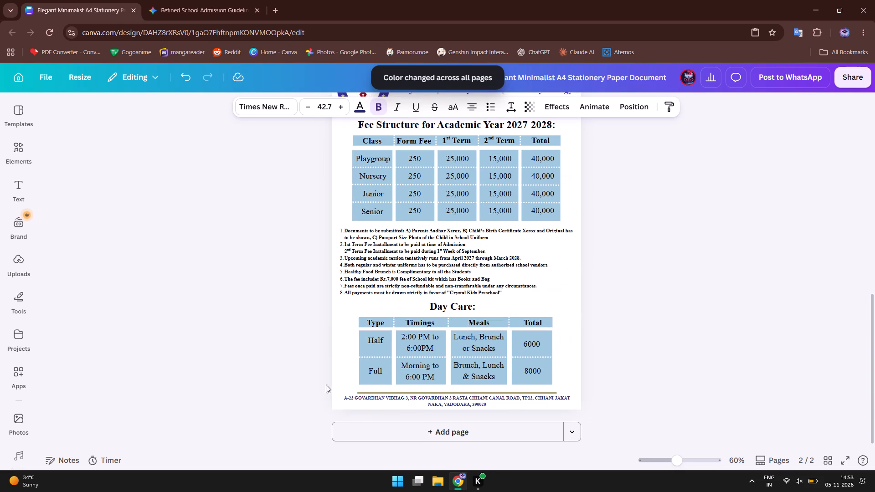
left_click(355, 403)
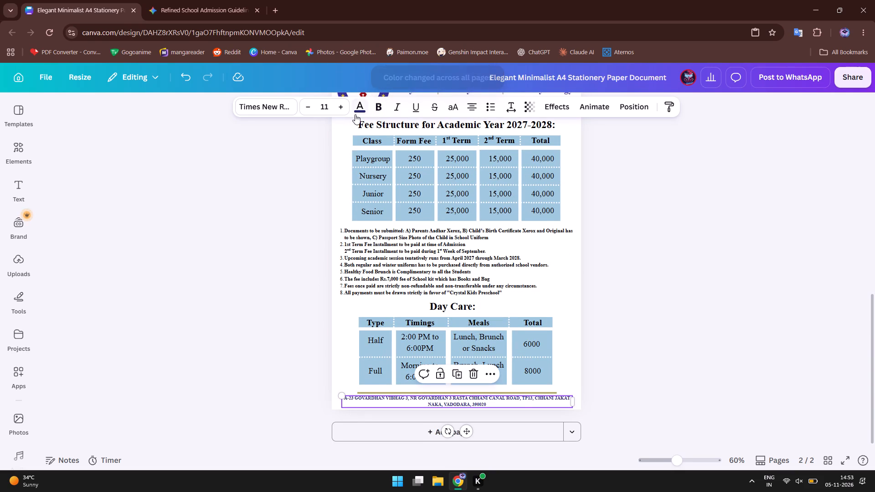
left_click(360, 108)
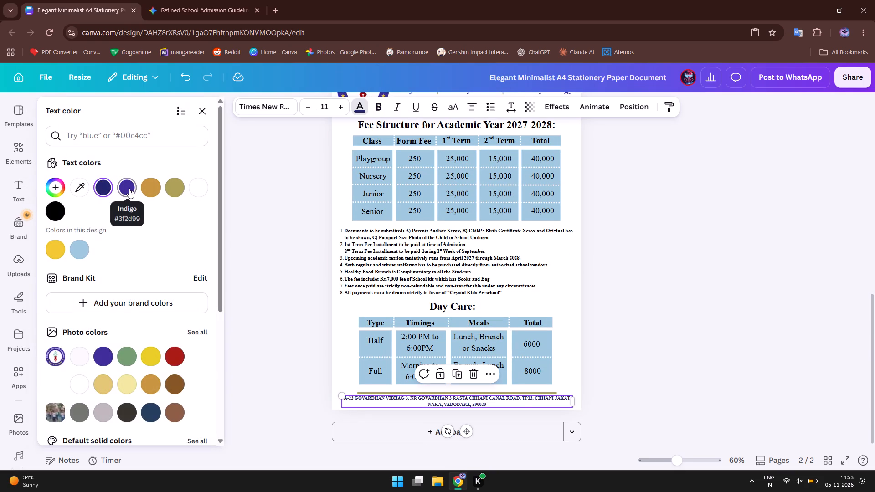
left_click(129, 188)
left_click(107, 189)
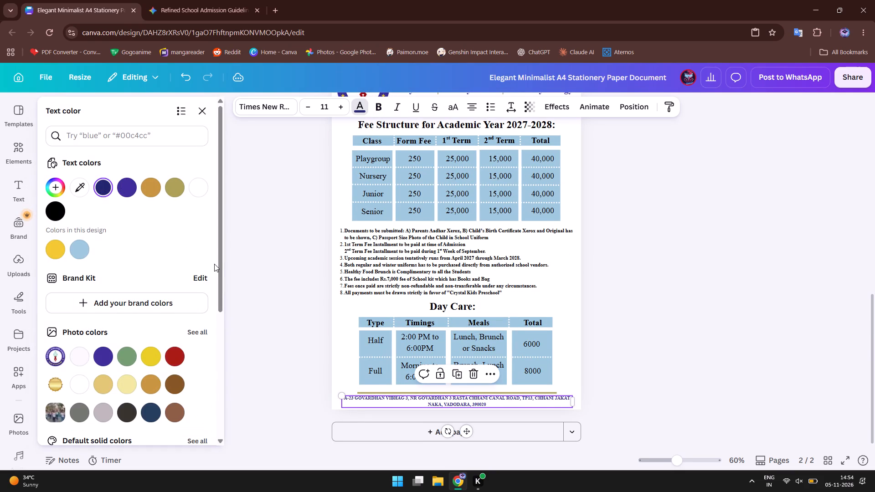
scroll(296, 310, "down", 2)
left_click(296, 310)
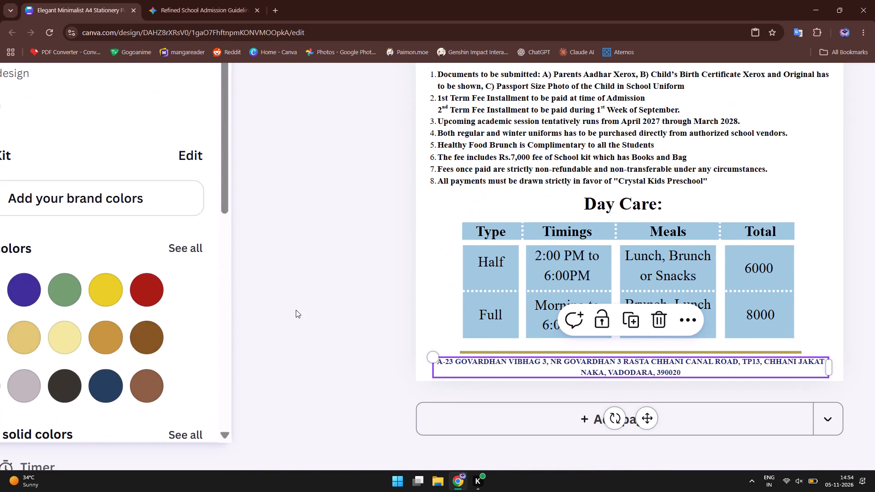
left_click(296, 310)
Set the whole "Day Care | Activity Centre | Child Psychology" tagline on the fee structure page to blue #232570.
scroll(296, 310, "up", 2)
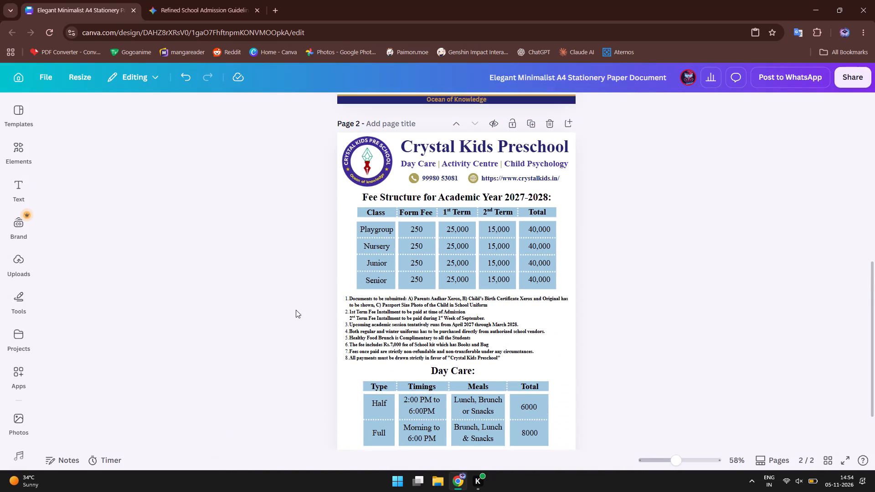
left_click(411, 169)
left_click(362, 111)
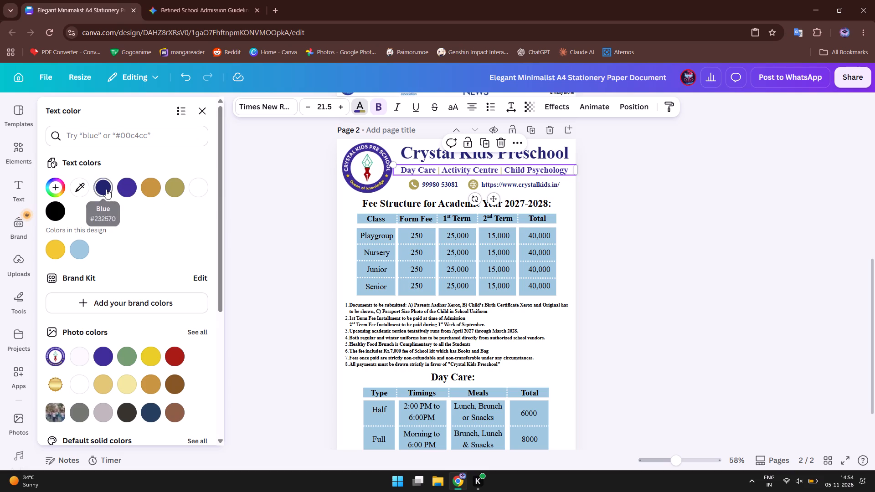
left_click(106, 189)
left_click(230, 197)
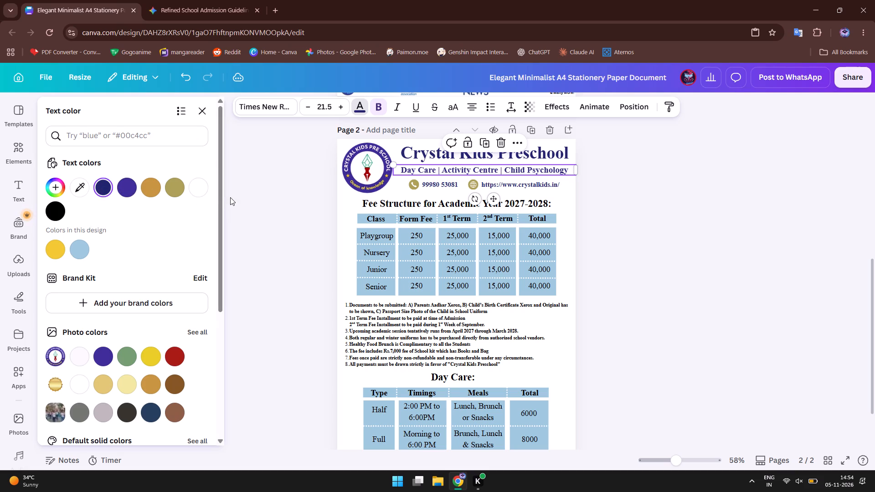
left_click(587, 219)
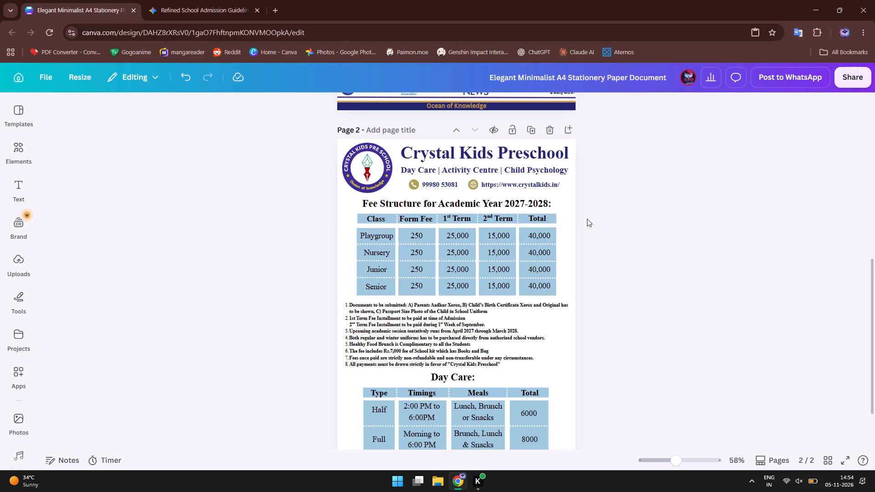
Review the flyer and fee structure pages for colour consistency, including the contact line under the tagline.
scroll(587, 219, "up", 5)
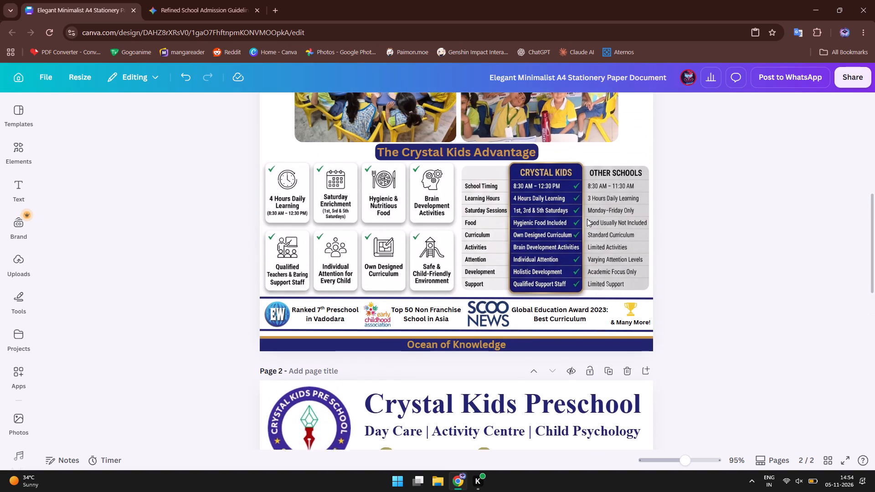
scroll(587, 219, "down", 1)
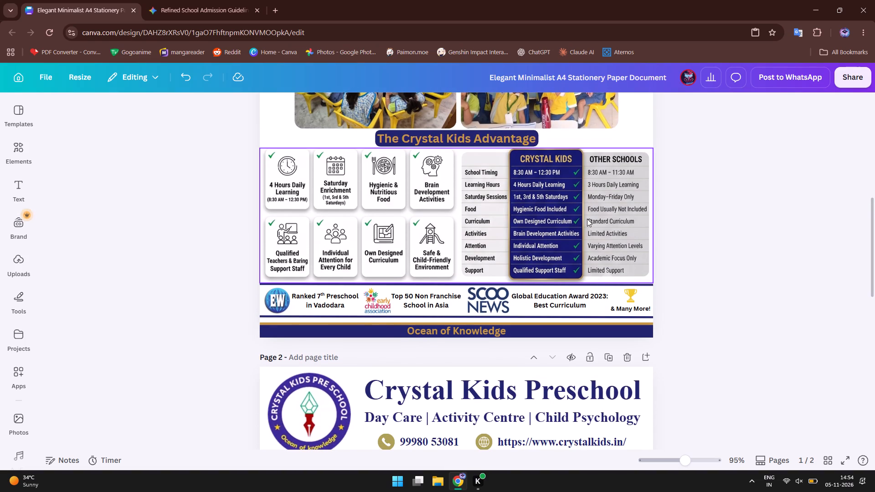
left_click(389, 439)
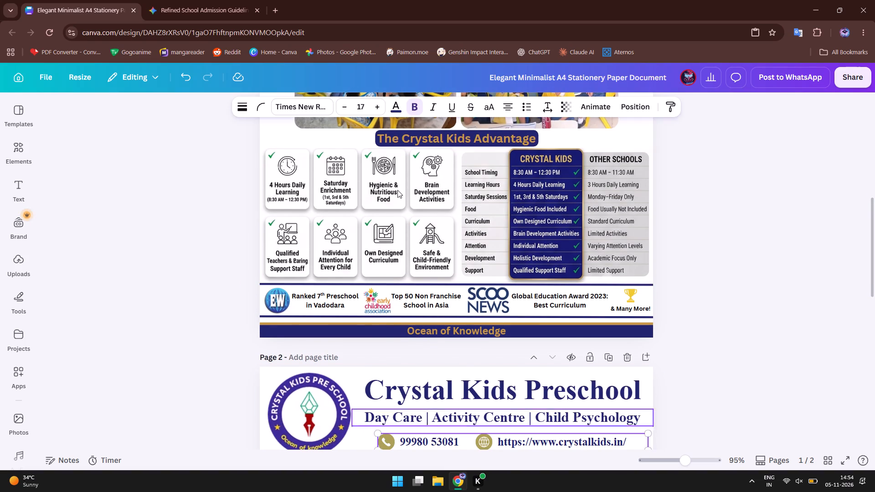
left_click(686, 263)
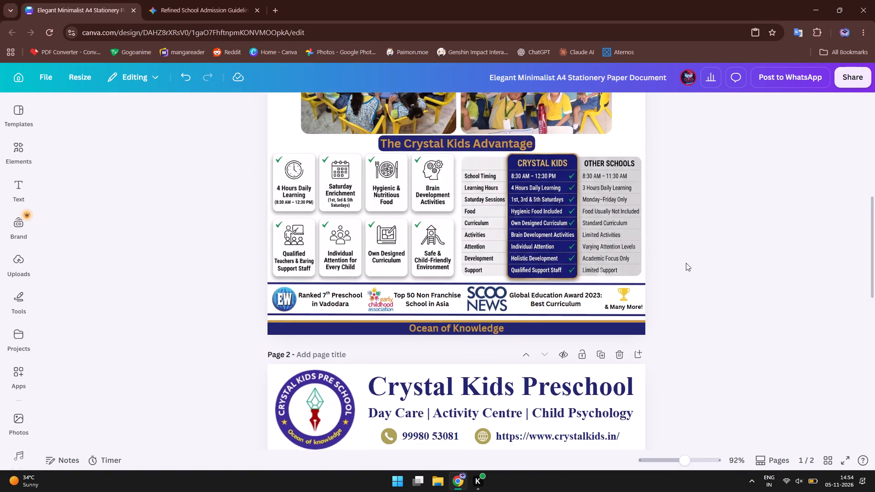
scroll(686, 263, "down", 5)
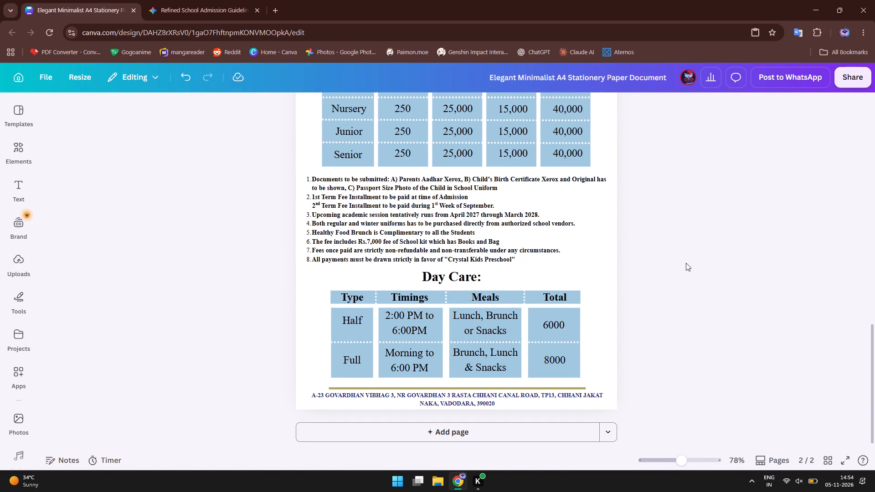
scroll(685, 275, "up", 3)
scroll(679, 376, "up", 1)
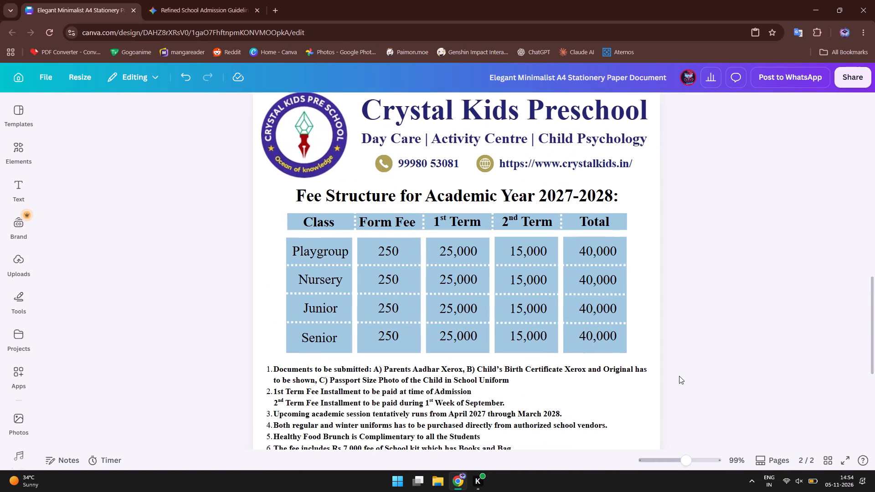
Set the flyer's "Ocean of Knowledge" text to the design's yellow and apply the change to all matching-coloured text on that page.
scroll(679, 376, "up", 2)
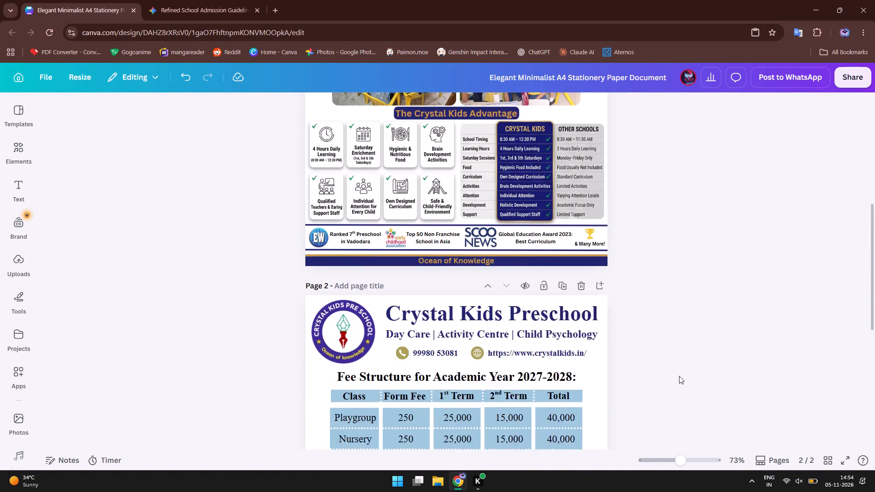
left_click(469, 322)
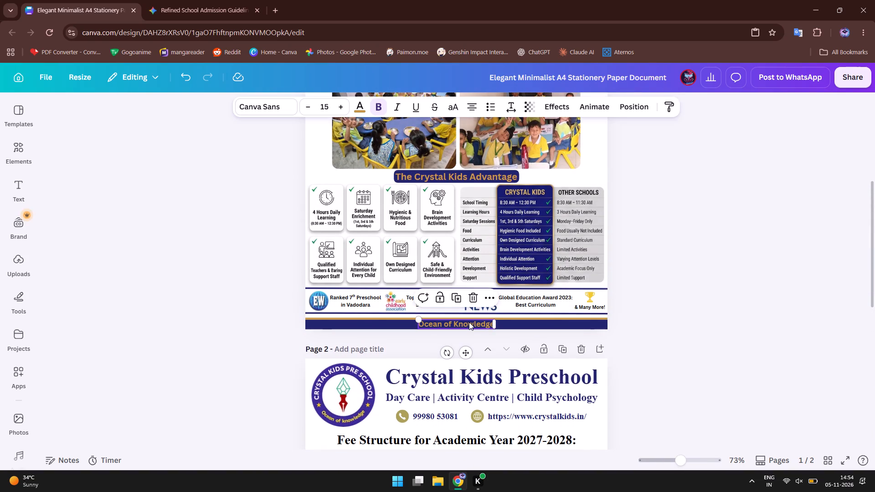
left_click(361, 107)
left_click(55, 223)
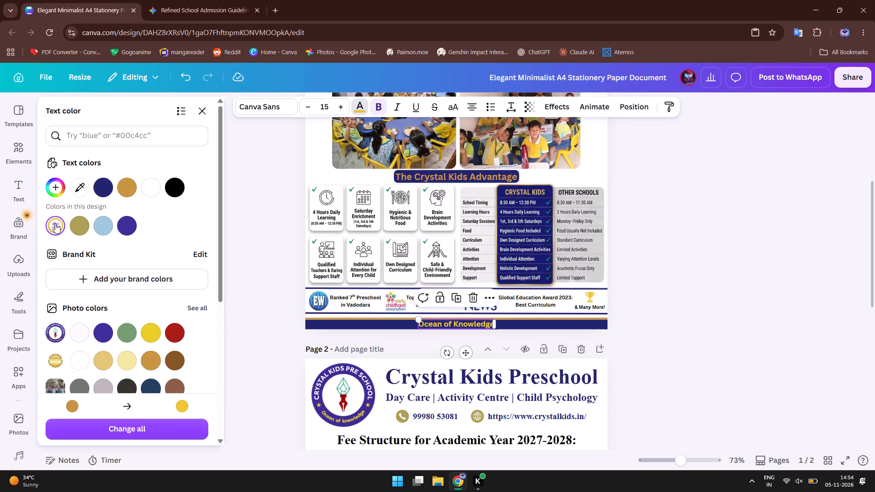
left_click(148, 428)
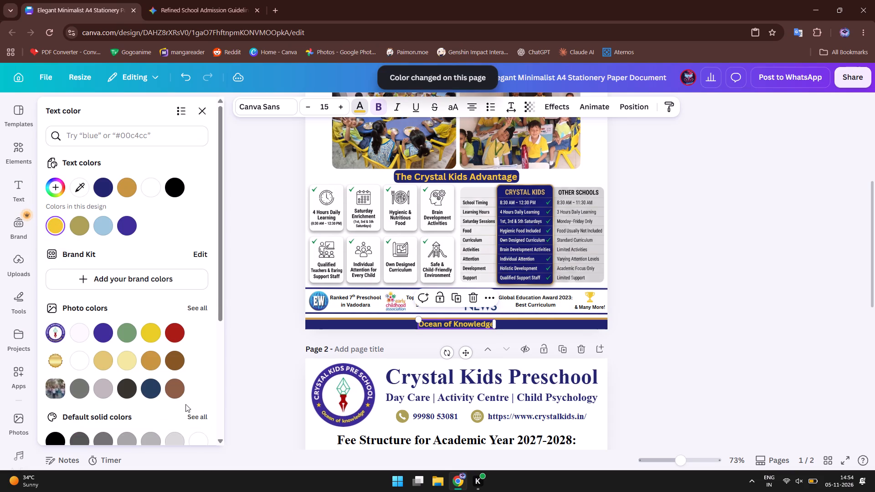
left_click(201, 102)
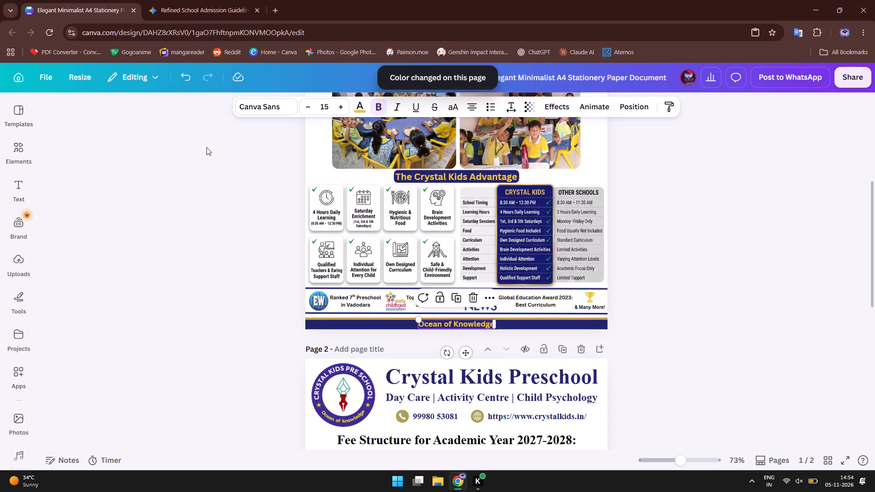
left_click(212, 194)
scroll(212, 194, "up", 3)
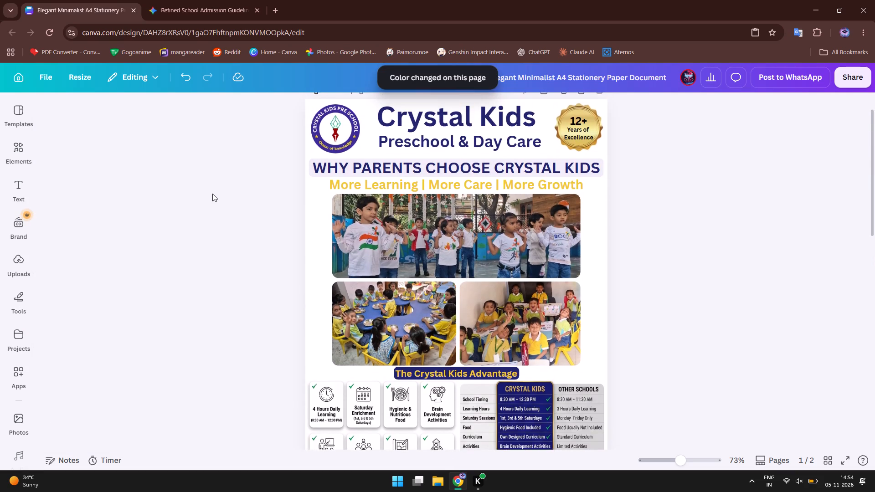
Undo the yellow colour change applied to all matching text on the flyer page.
left_click(190, 79)
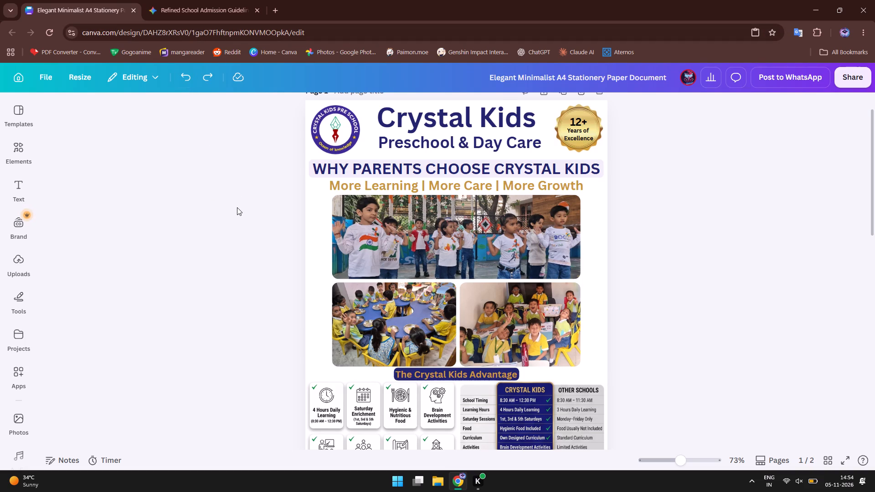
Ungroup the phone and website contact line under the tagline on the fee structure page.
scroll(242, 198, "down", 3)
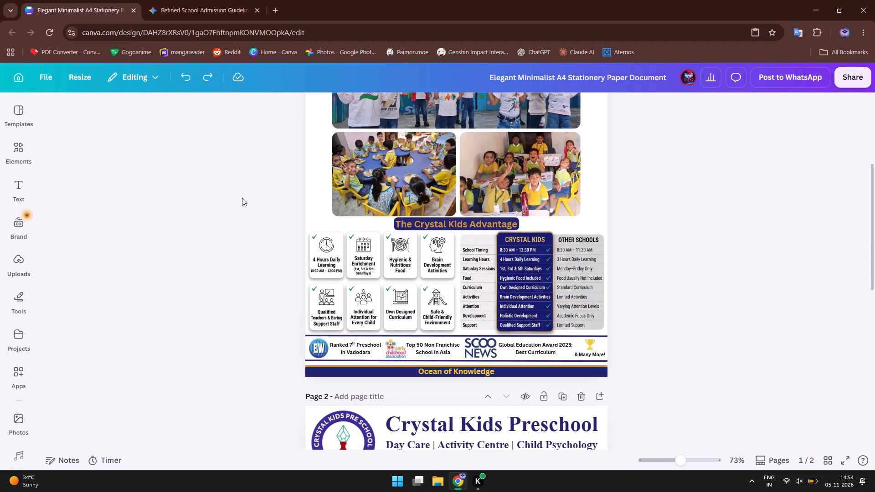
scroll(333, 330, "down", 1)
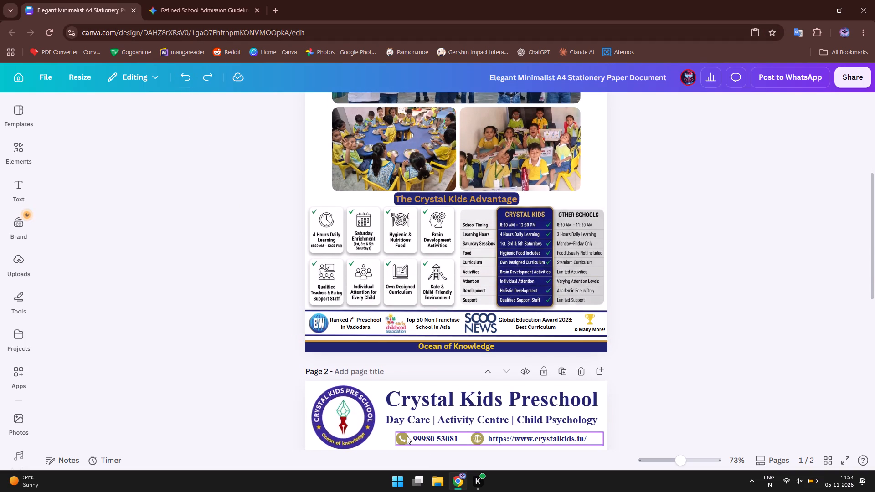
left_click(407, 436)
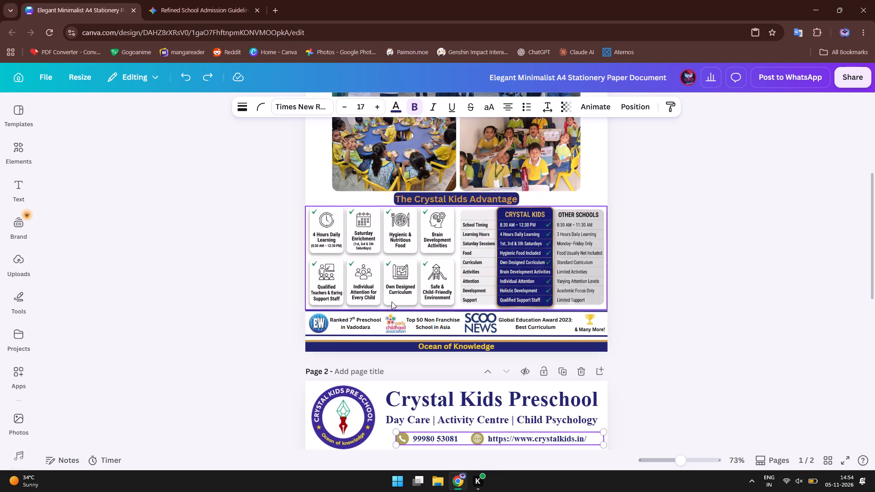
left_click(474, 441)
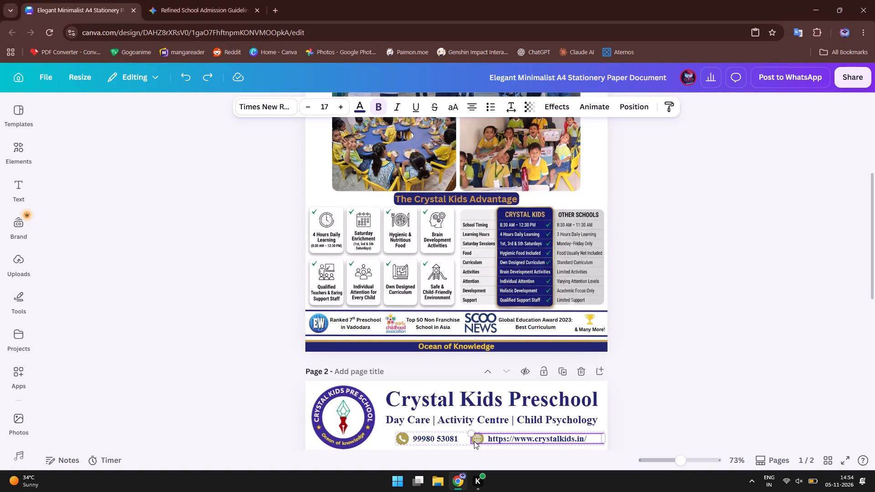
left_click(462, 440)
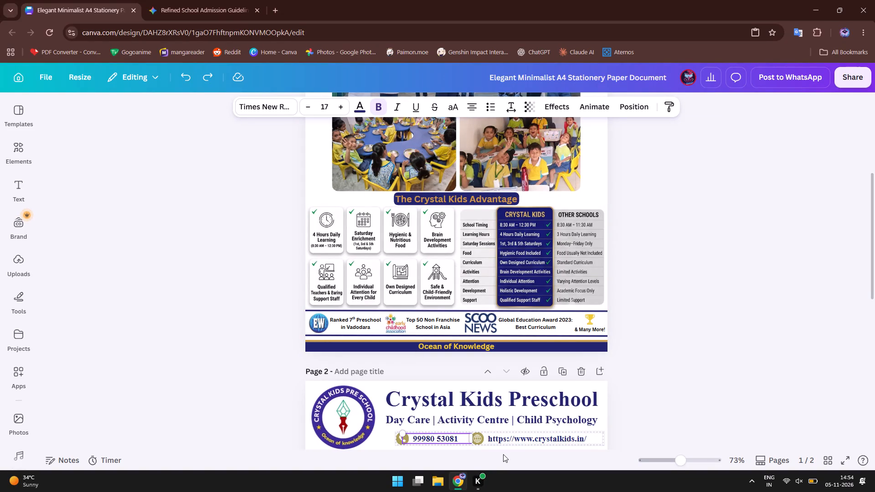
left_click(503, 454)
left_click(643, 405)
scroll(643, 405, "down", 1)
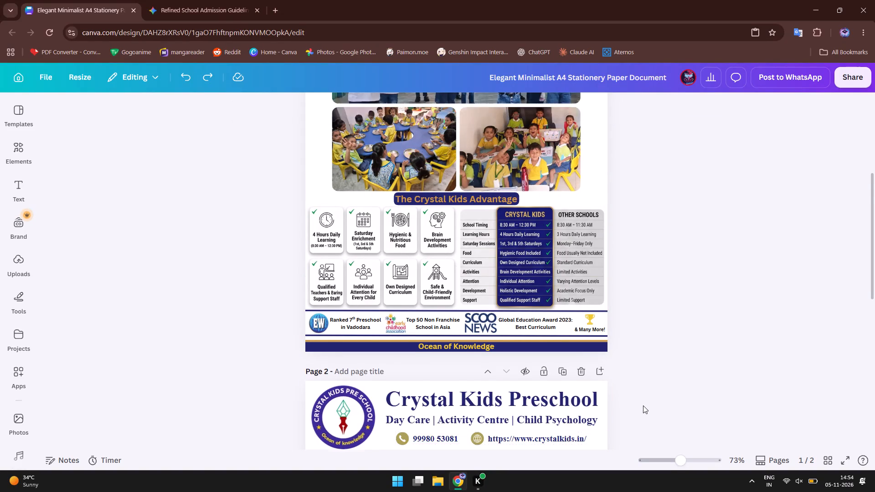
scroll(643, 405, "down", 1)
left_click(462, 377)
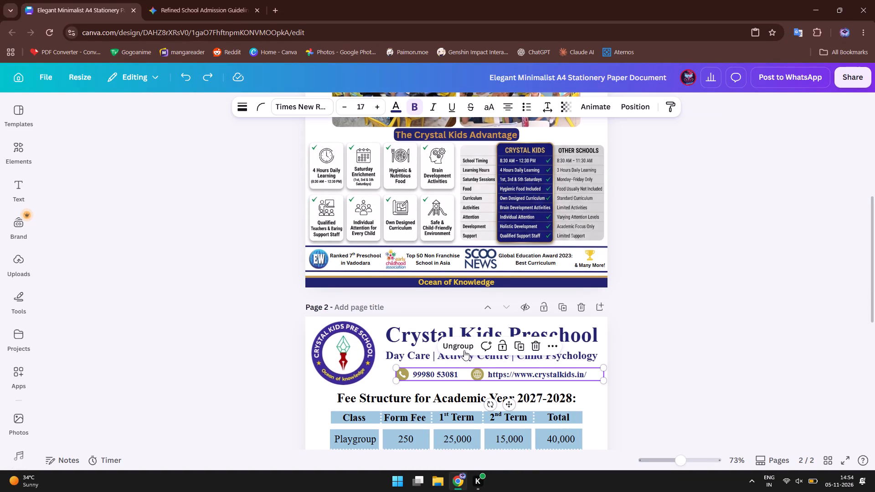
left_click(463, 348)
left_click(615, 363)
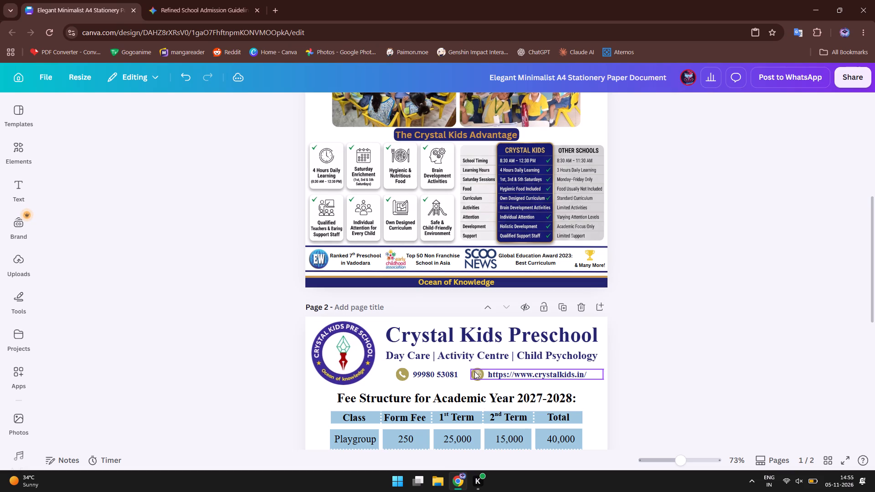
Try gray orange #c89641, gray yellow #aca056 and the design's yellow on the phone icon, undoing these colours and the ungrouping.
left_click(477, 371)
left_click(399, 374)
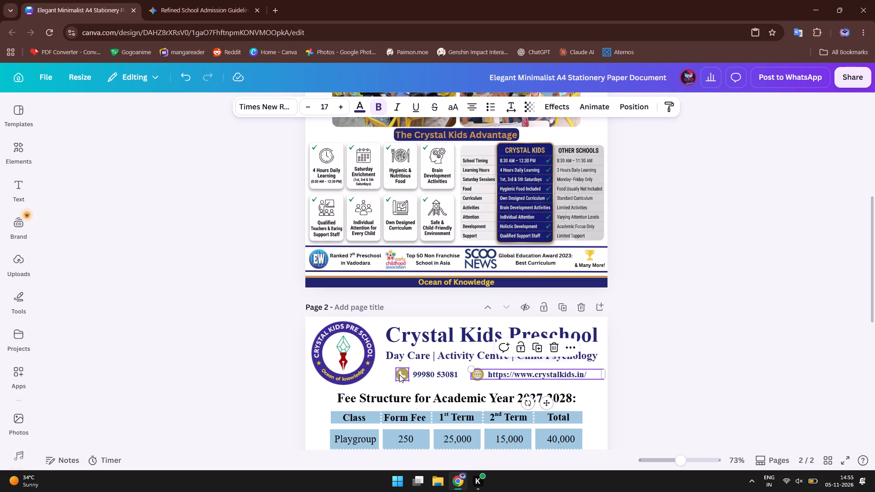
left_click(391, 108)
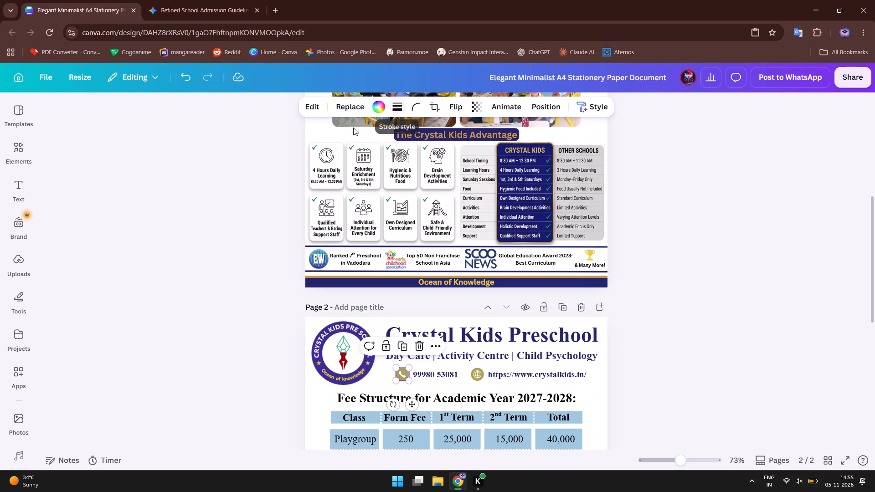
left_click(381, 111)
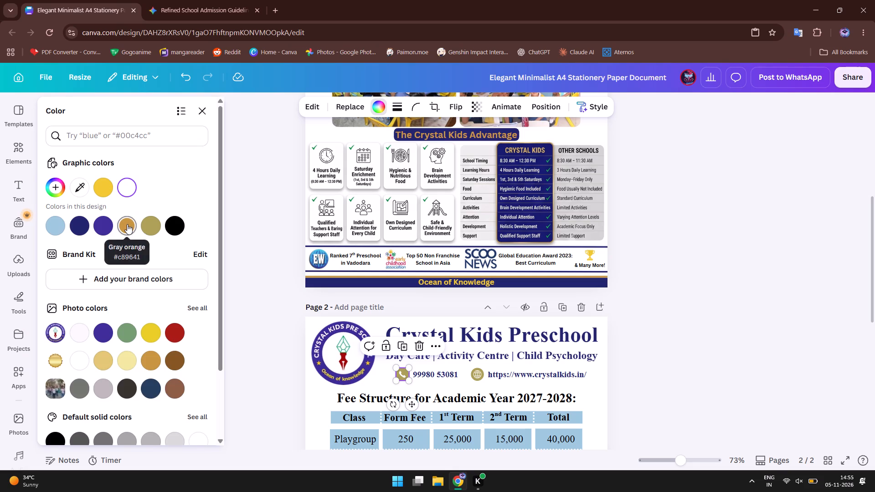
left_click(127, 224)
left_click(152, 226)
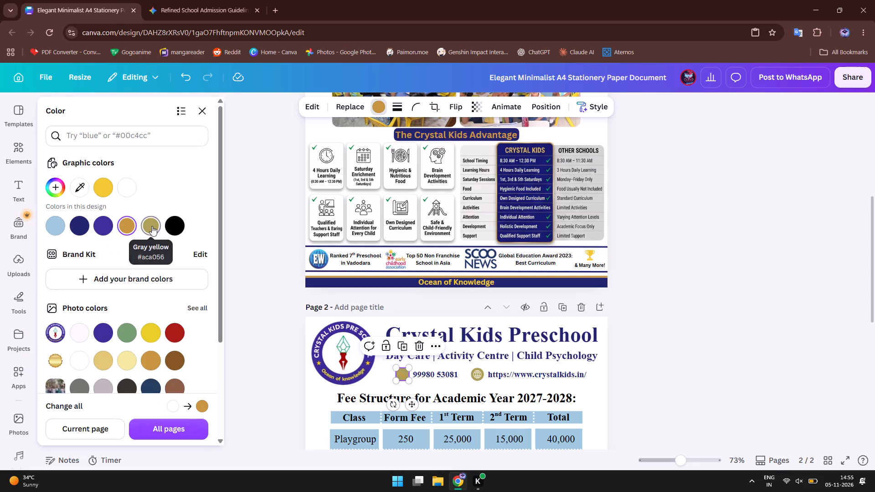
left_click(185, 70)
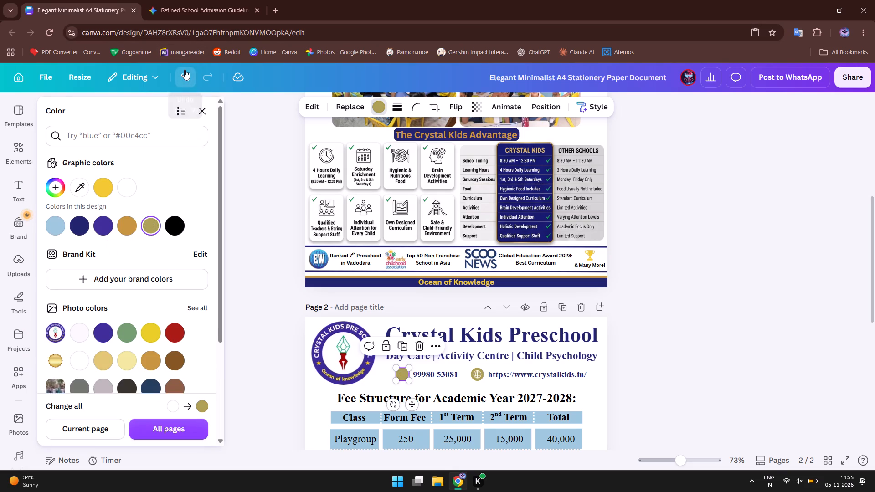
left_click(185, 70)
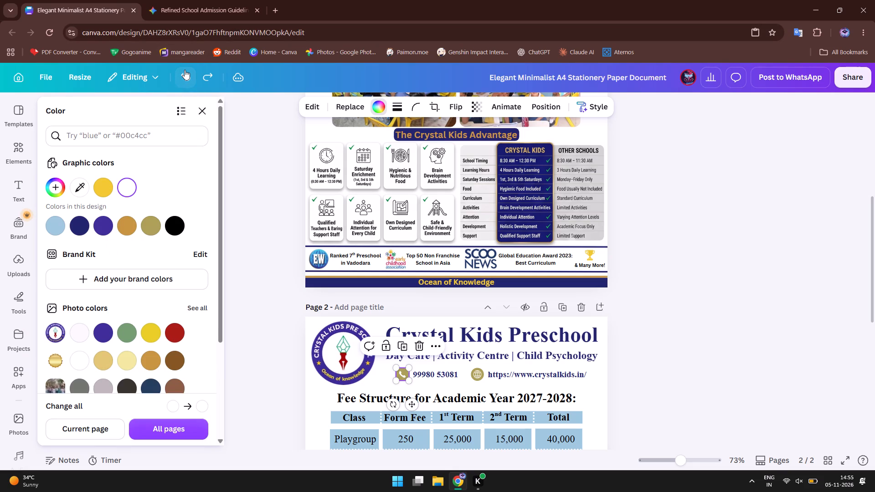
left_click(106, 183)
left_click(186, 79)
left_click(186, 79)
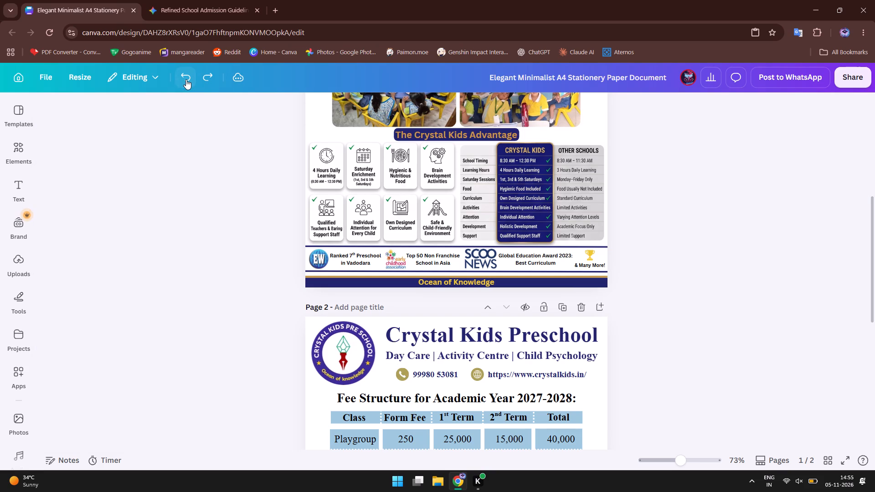
Ungroup the contact line's phone and website elements on the fee structure page again.
scroll(445, 260, "down", 2)
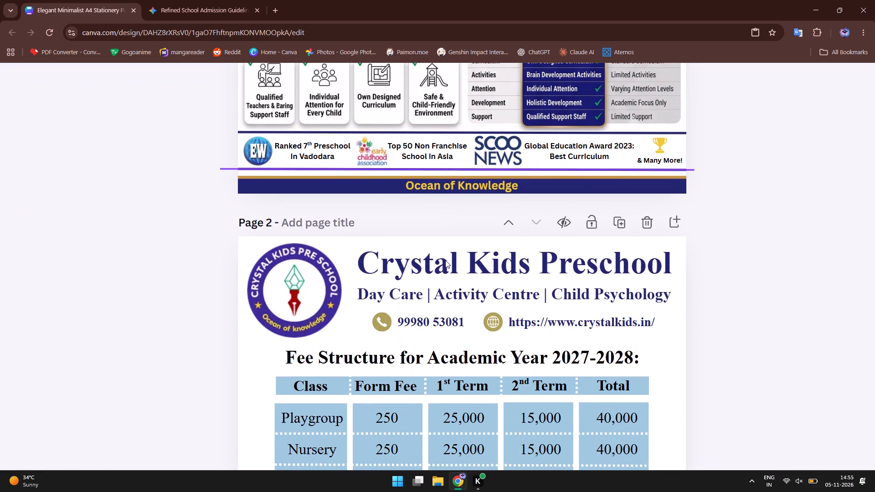
left_click(491, 321)
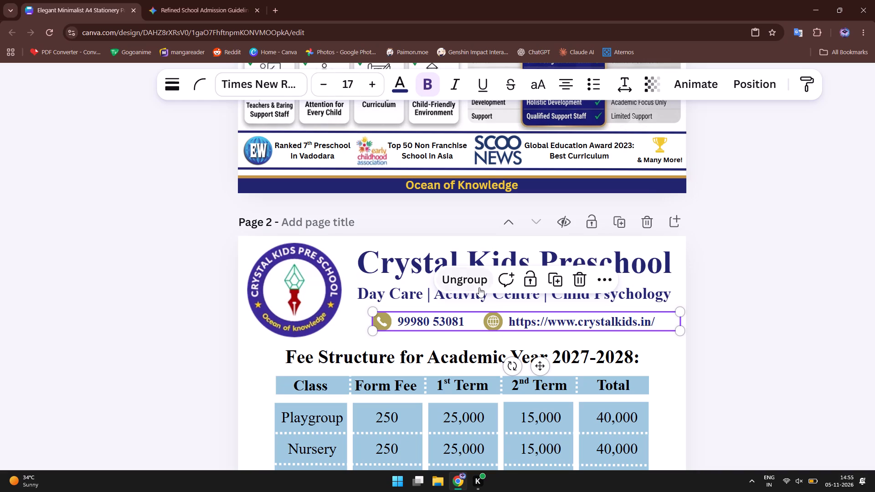
left_click(479, 287)
scroll(480, 336, "left", 2)
scroll(480, 336, "down", 1)
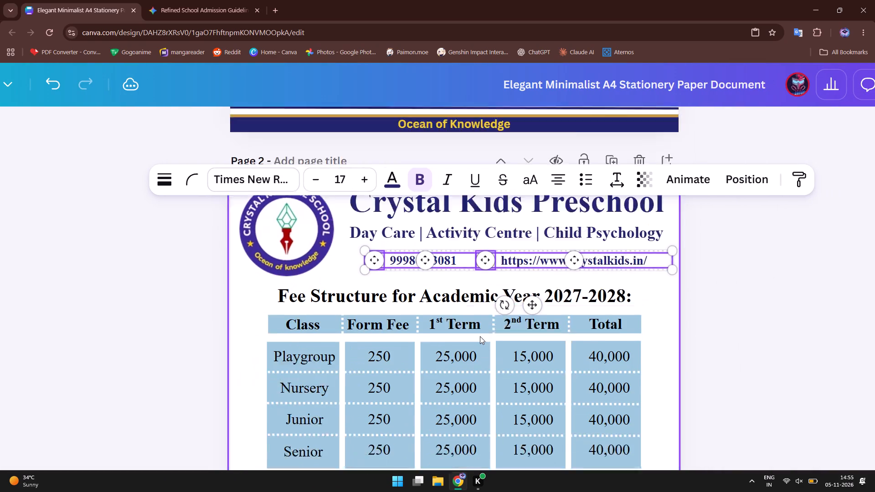
scroll(480, 336, "down", 1)
left_click(705, 322)
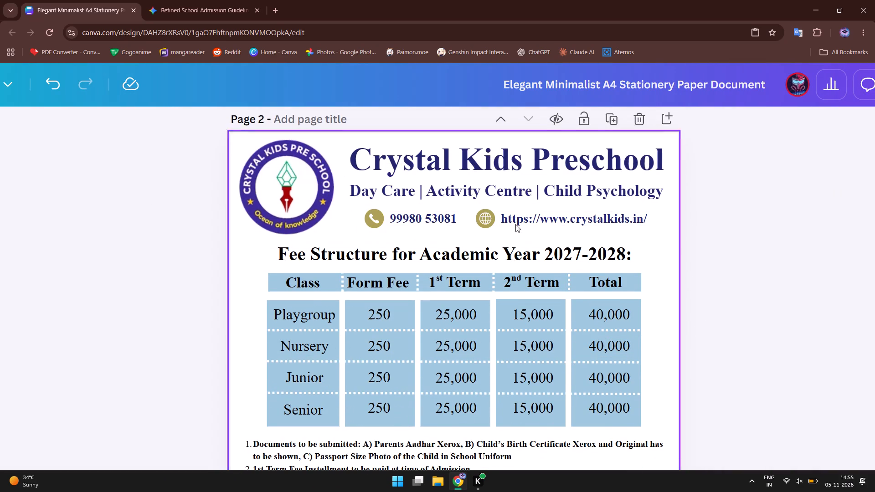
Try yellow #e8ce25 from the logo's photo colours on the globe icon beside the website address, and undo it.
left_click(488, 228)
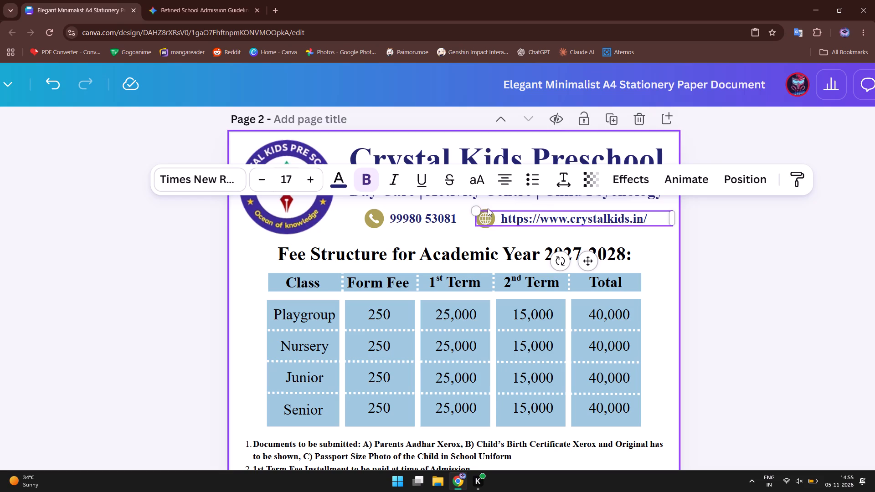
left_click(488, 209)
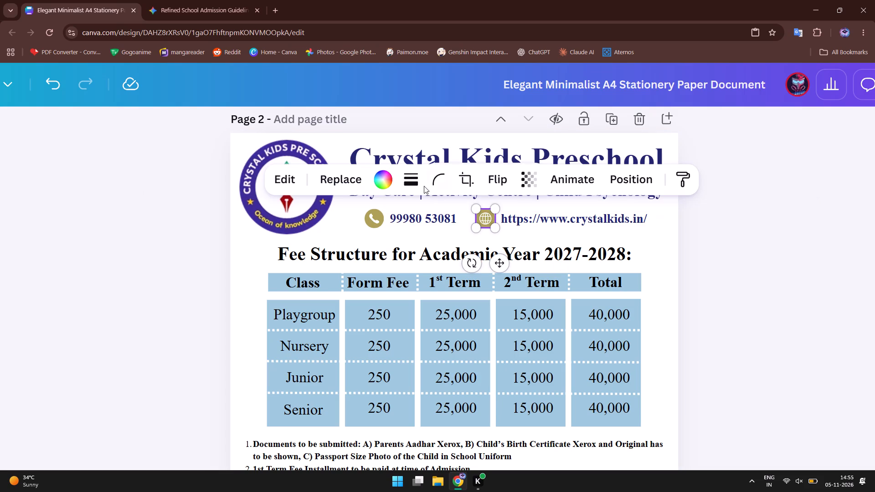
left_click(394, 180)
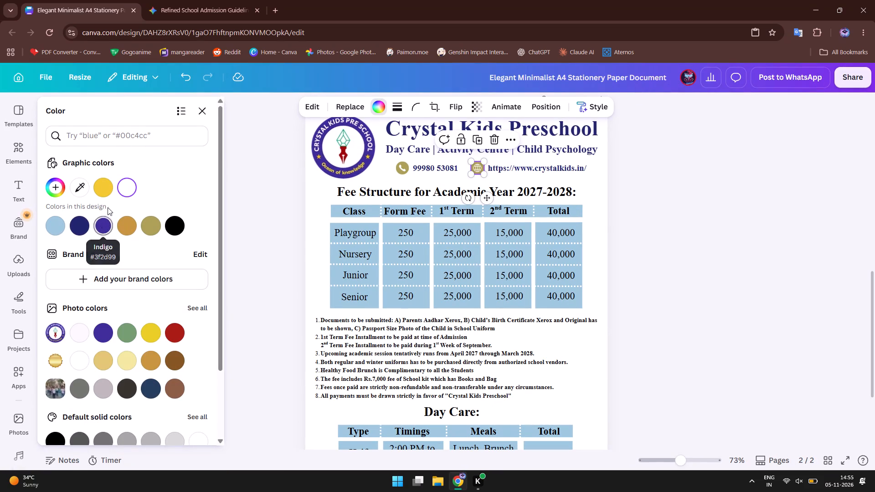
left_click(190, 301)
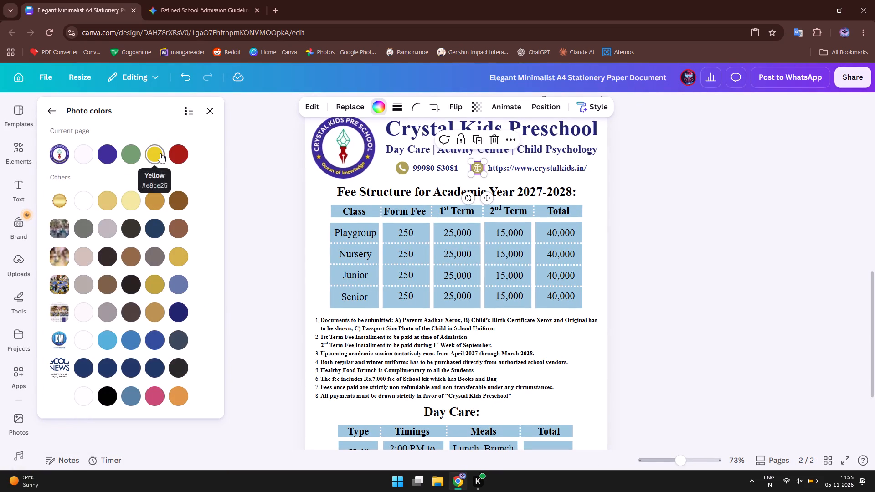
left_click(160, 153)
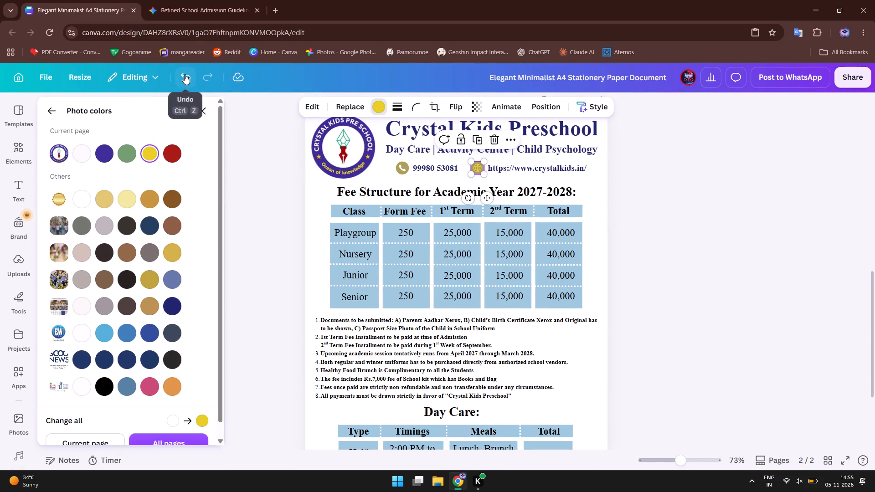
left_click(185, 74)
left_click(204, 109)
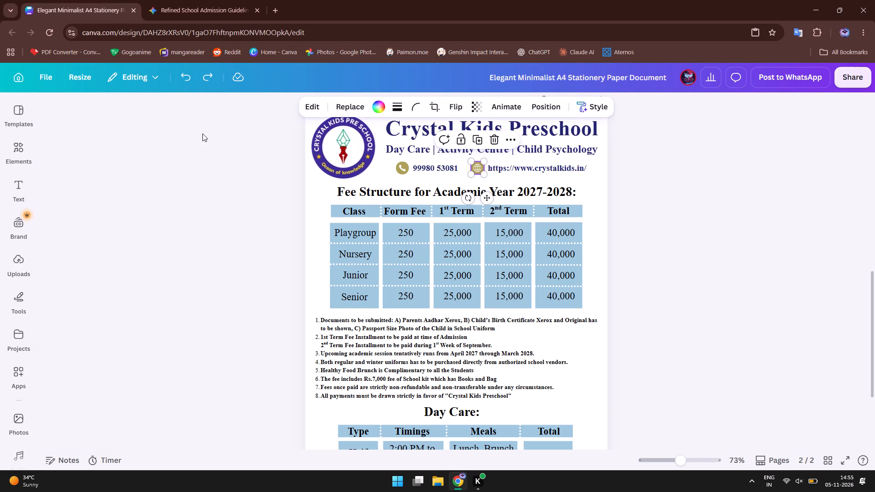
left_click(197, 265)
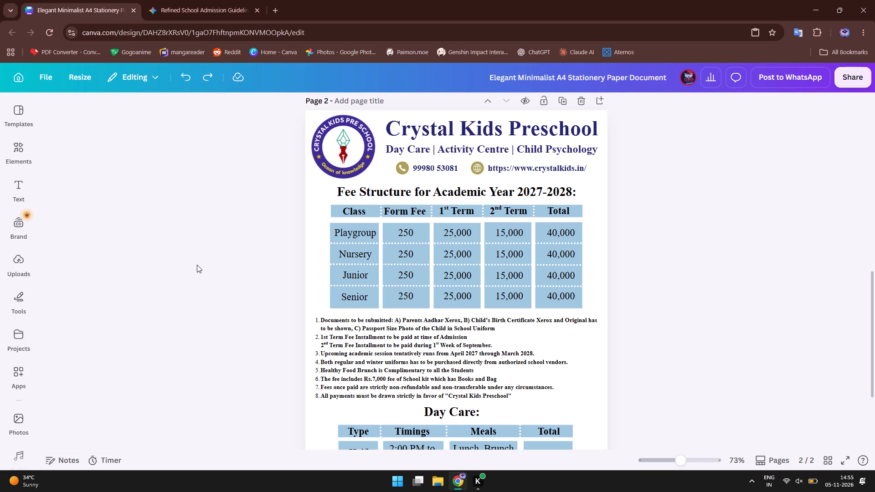
Review both pages for colour consistency and check the text colour of the flyer's "More Learning | More Care | More Growth" line.
scroll(197, 265, "down", 4)
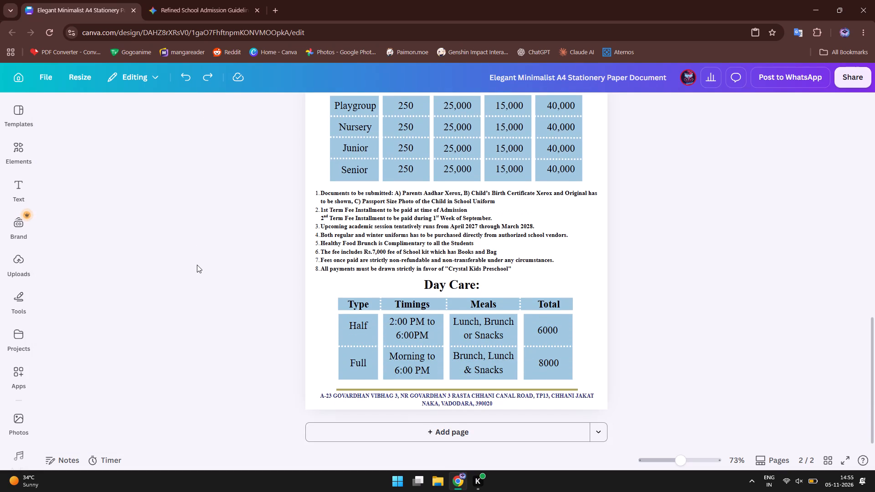
scroll(197, 265, "up", 8)
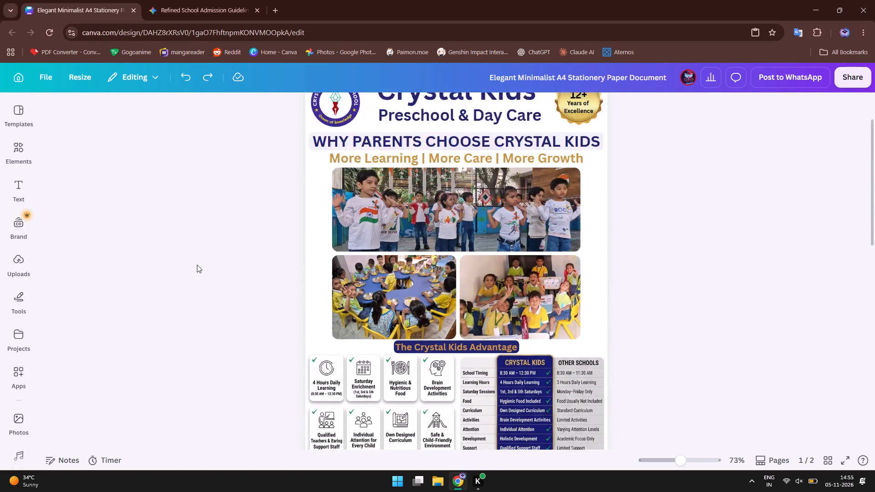
scroll(197, 265, "up", 1)
left_click(333, 222)
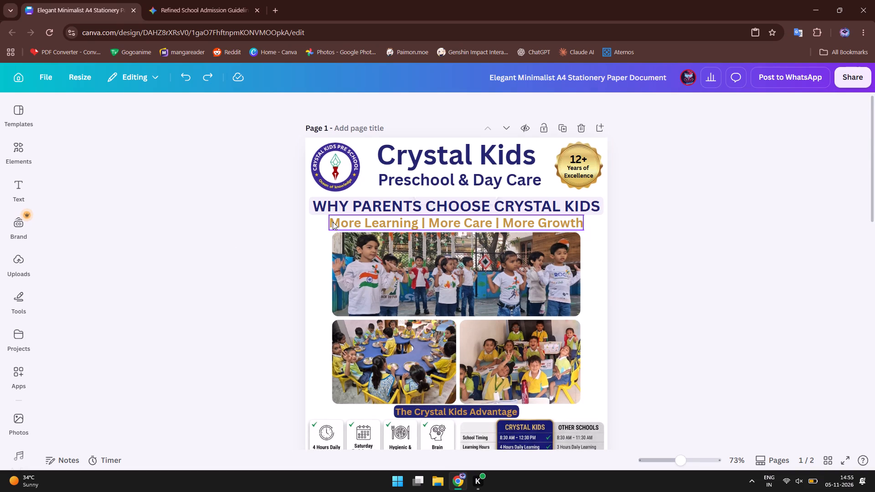
left_click(356, 104)
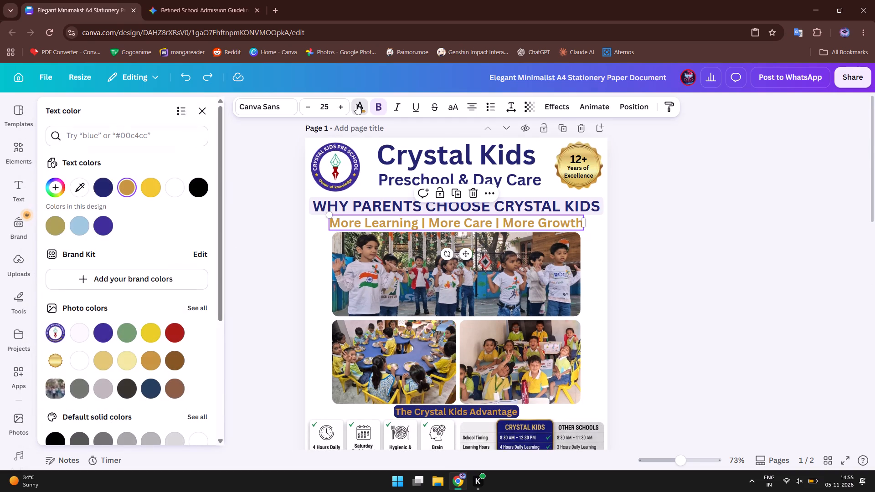
left_click(208, 113)
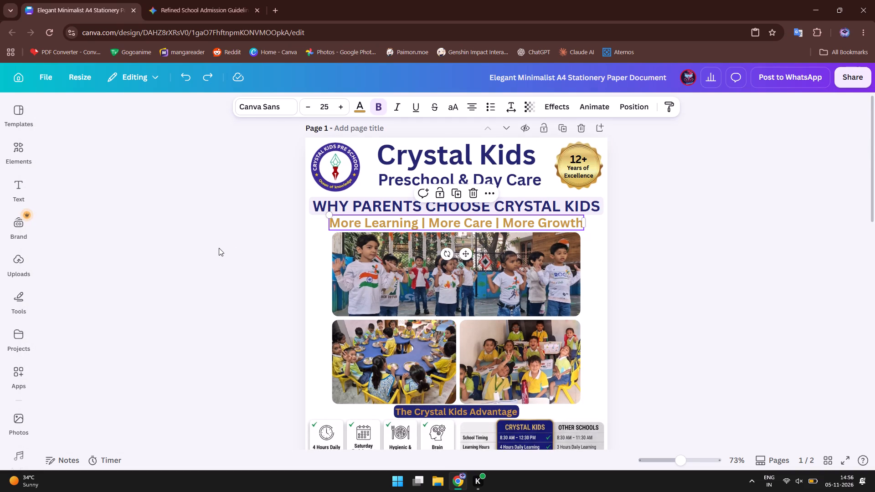
left_click(219, 248)
Recolour both separator bars in the "Day Care | Activity Centre | Child Psychology" line on page 2 to gray orange #c89641.
scroll(219, 248, "down", 6)
scroll(219, 248, "up", 1)
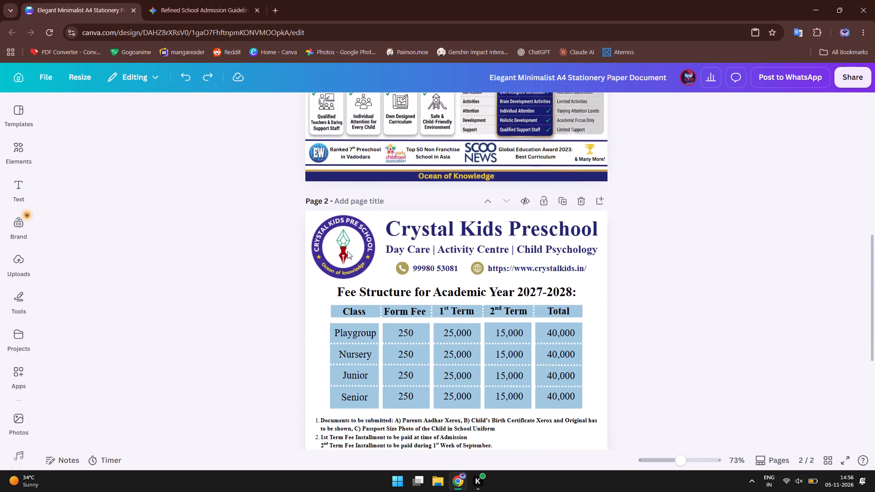
double_click(432, 248)
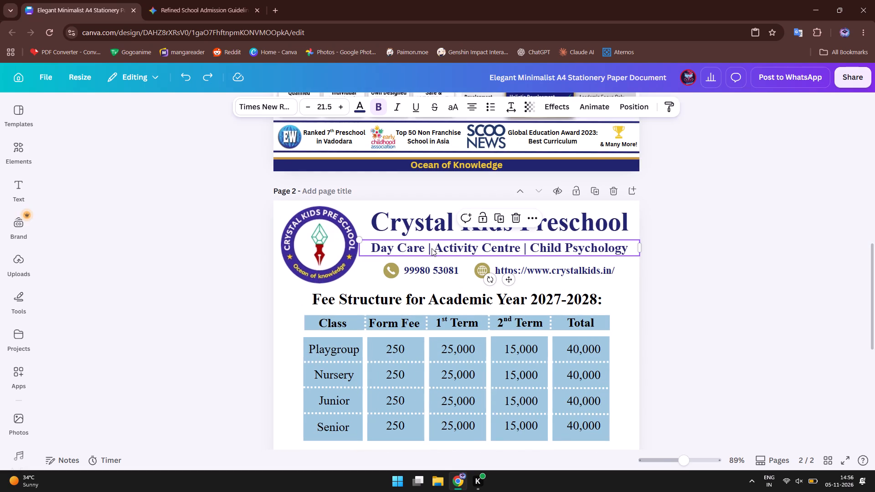
left_click(432, 248)
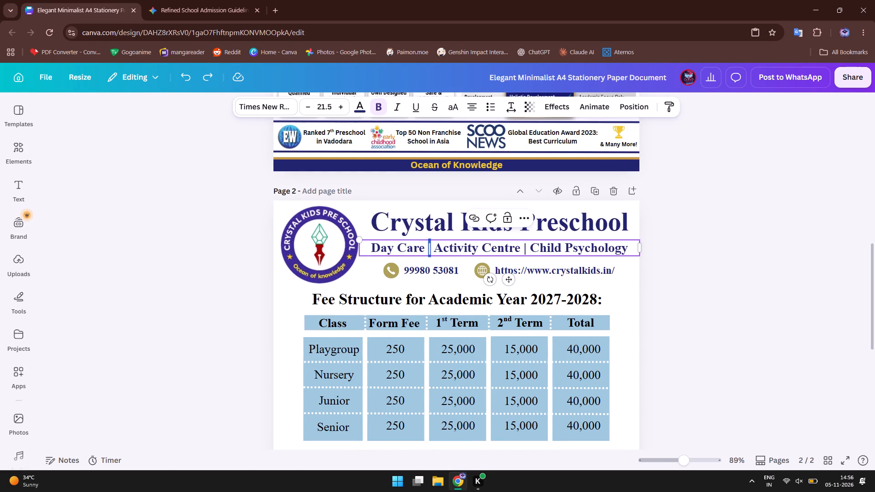
left_click(360, 105)
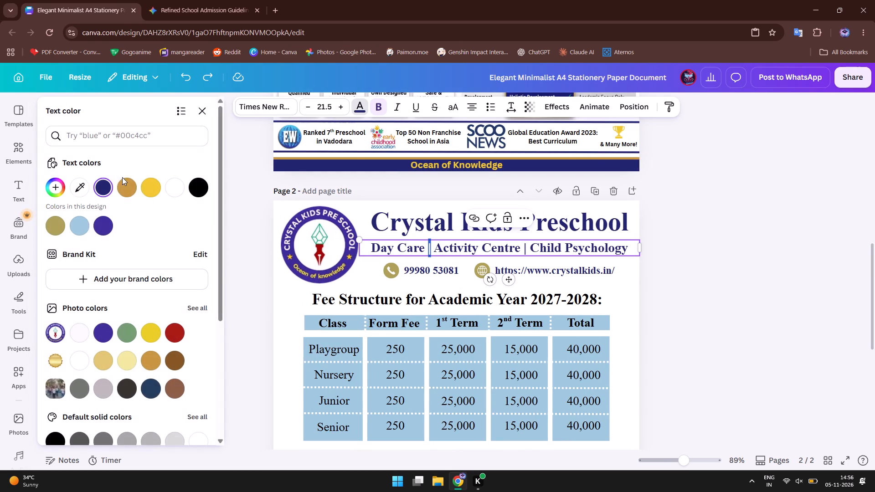
left_click(135, 186)
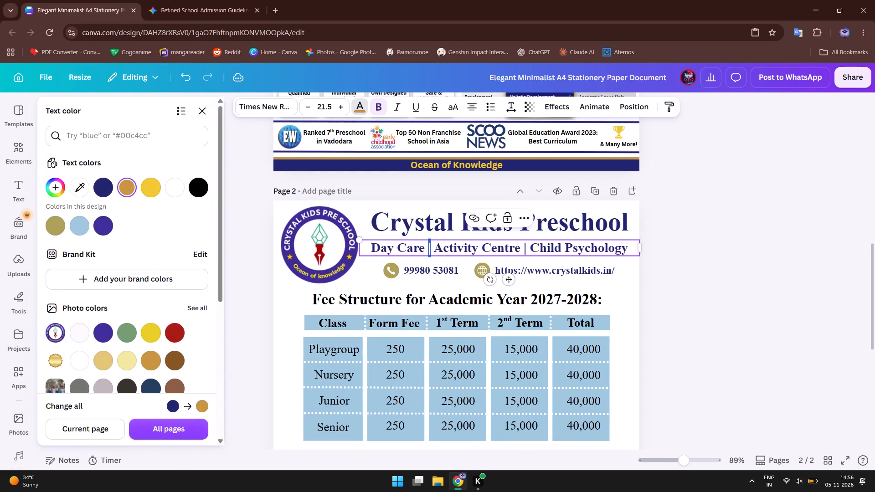
left_click(517, 248)
left_click(540, 251)
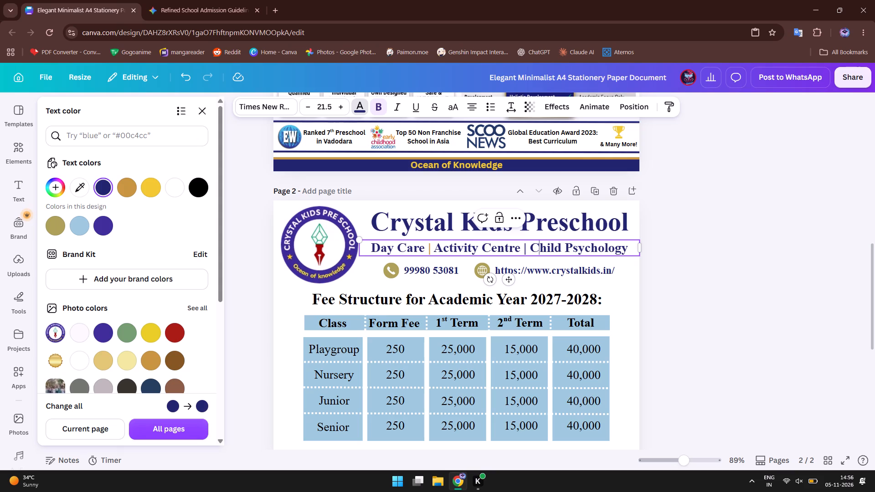
left_click_drag(529, 251, 524, 249)
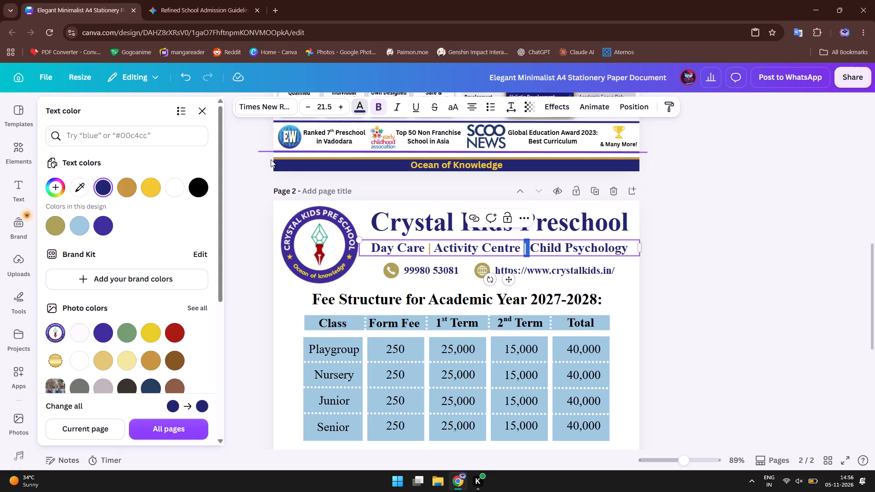
left_click(119, 190)
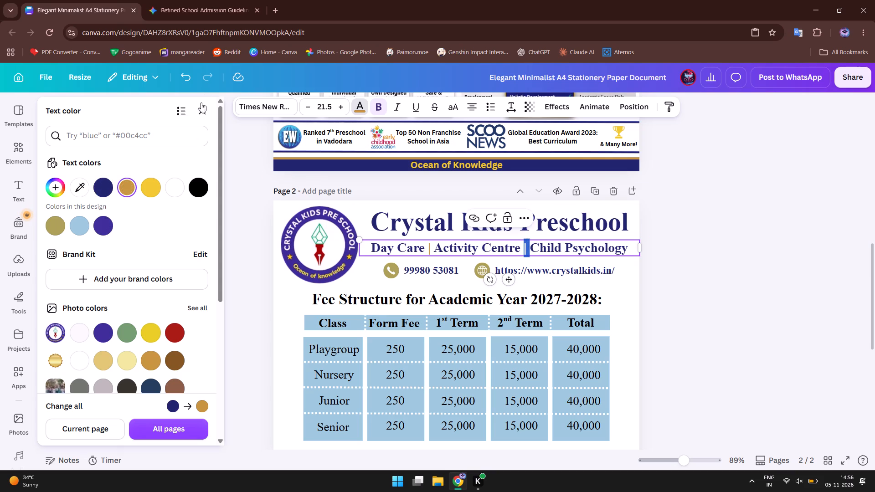
left_click(201, 105)
left_click(151, 213)
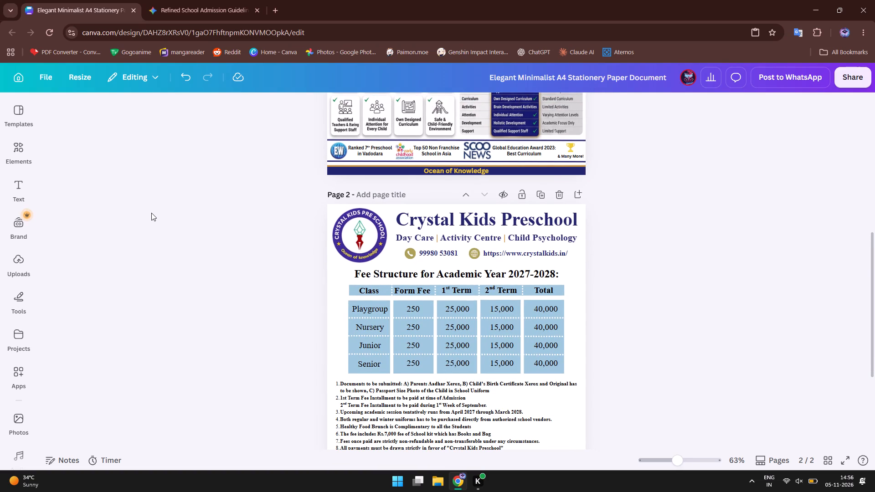
Compare the colours of both pages and check the text colour of the flyer's "The Crystal Kids Advantage" and "More Learning | More Care | More Growth" lines.
scroll(151, 213, "down", 2)
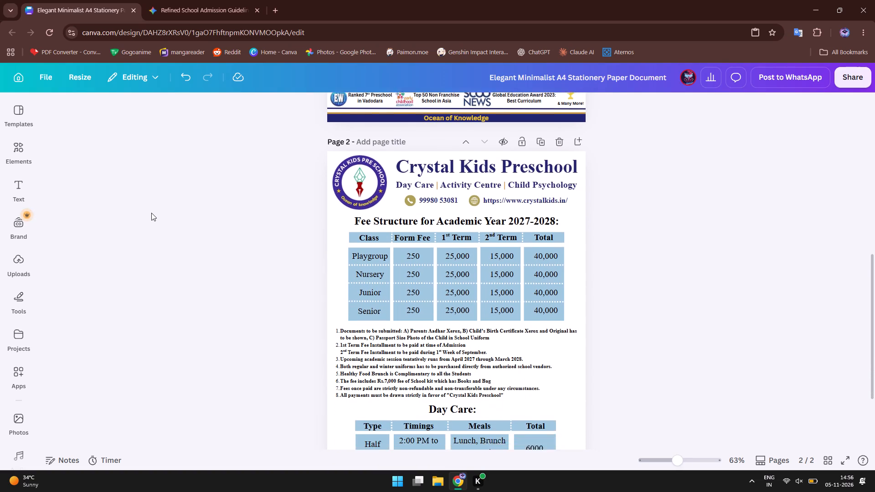
scroll(151, 213, "down", 1)
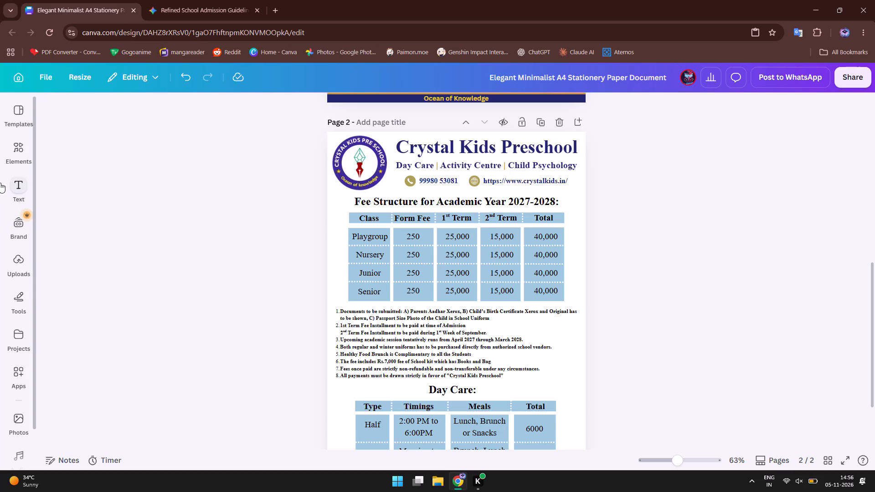
scroll(34, 203, "up", 4)
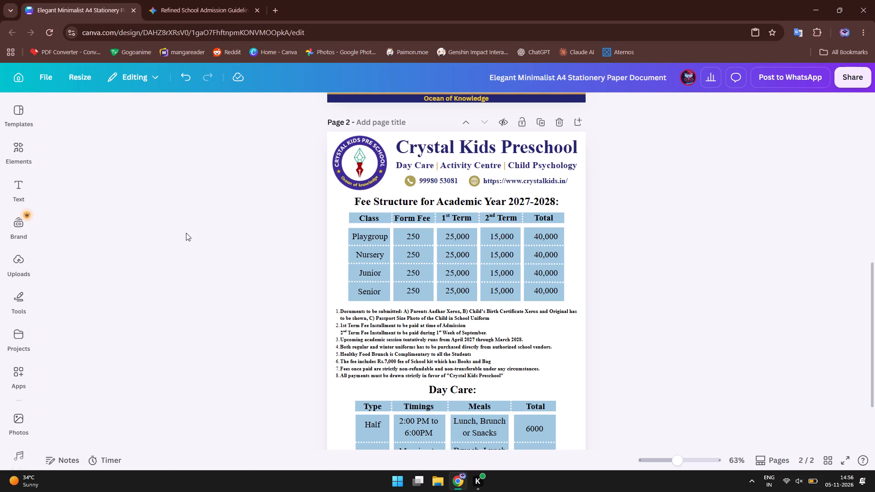
scroll(186, 233, "up", 6)
scroll(186, 233, "down", 2)
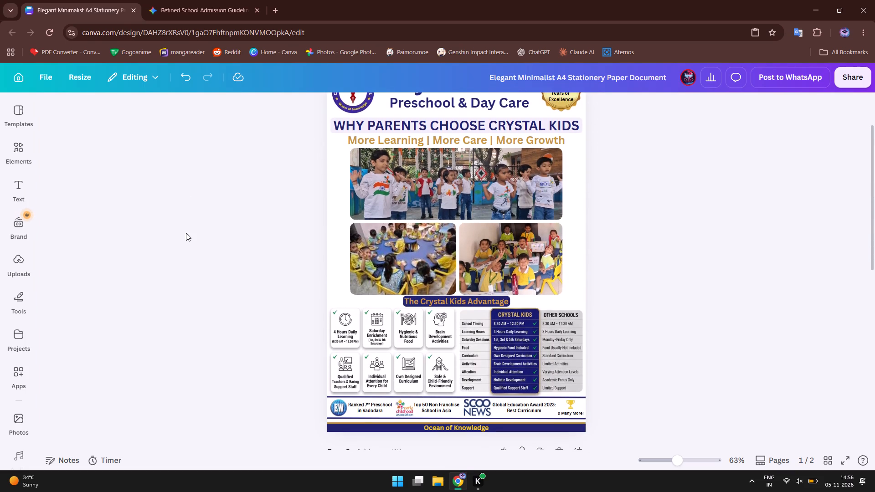
scroll(373, 300, "up", 1)
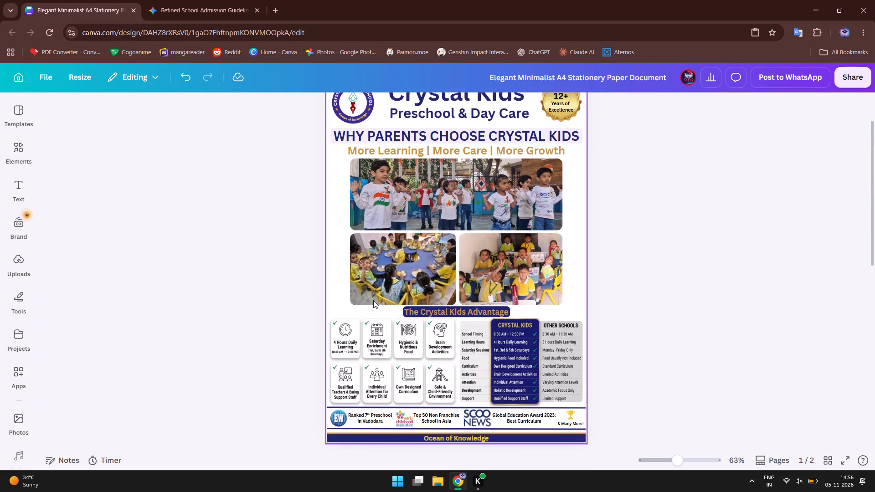
scroll(373, 300, "up", 1)
left_click(476, 310)
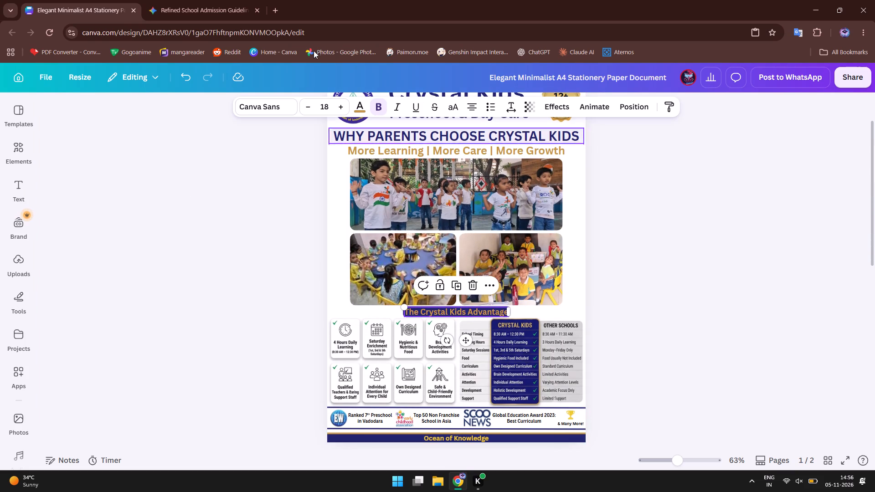
left_click(357, 100)
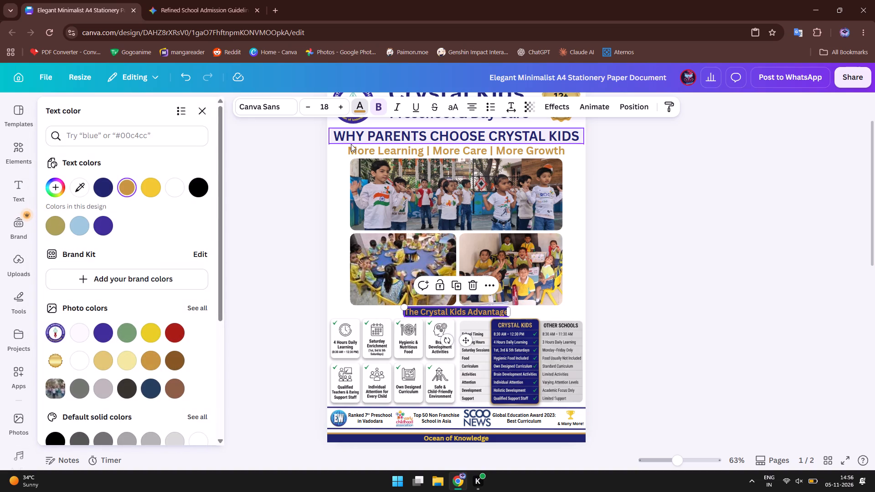
left_click(371, 151)
left_click(322, 249)
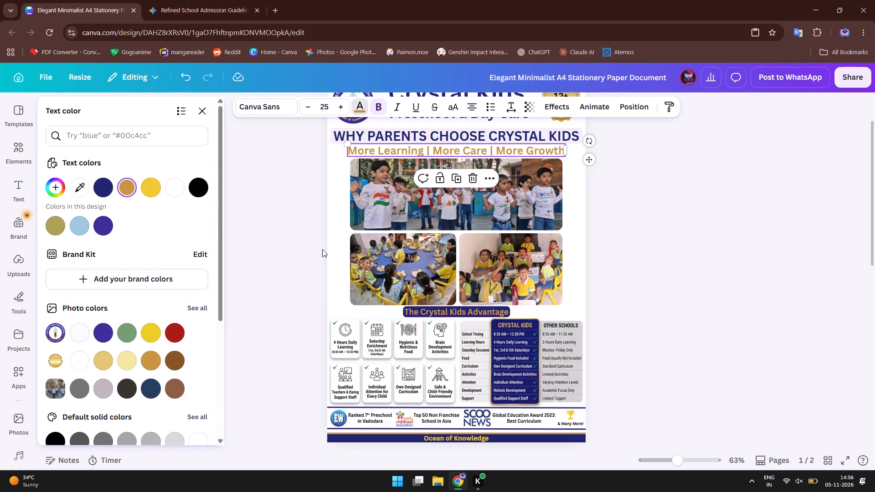
left_click(232, 205)
Recolour the horizontal line above the address at the bottom of page 2 to gray orange #c89641.
scroll(232, 205, "down", 5)
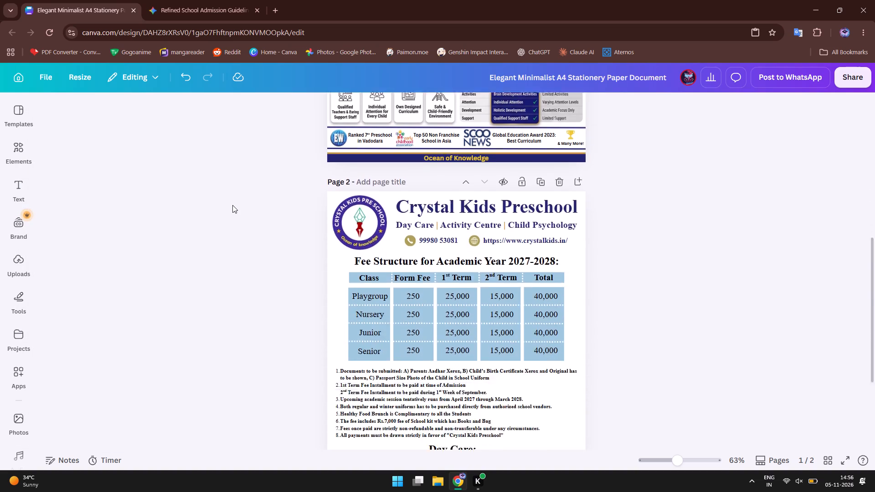
scroll(232, 205, "down", 2)
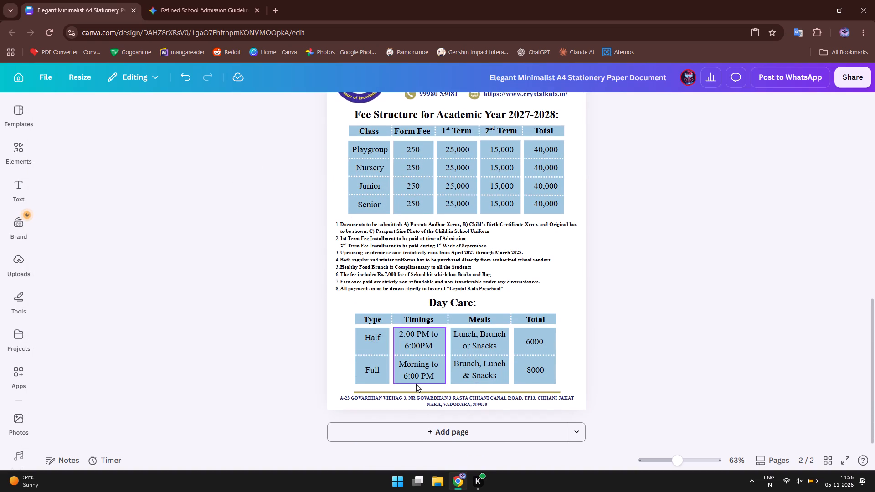
left_click(417, 392)
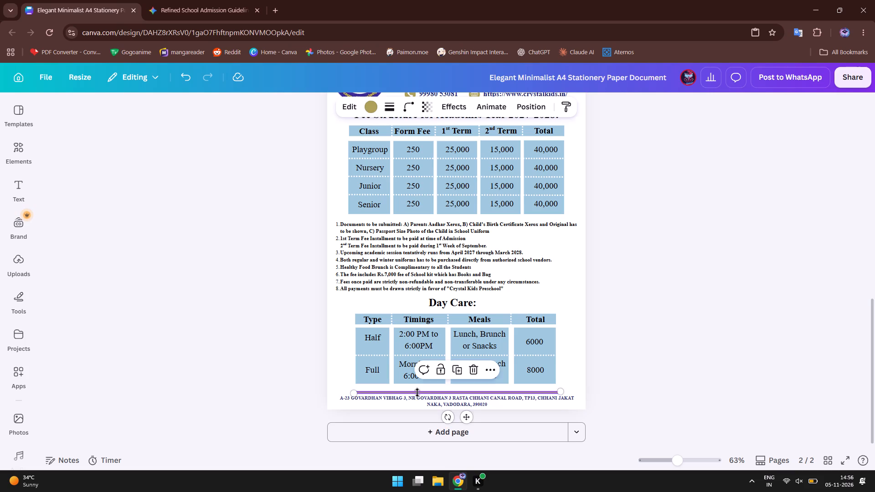
left_click(366, 105)
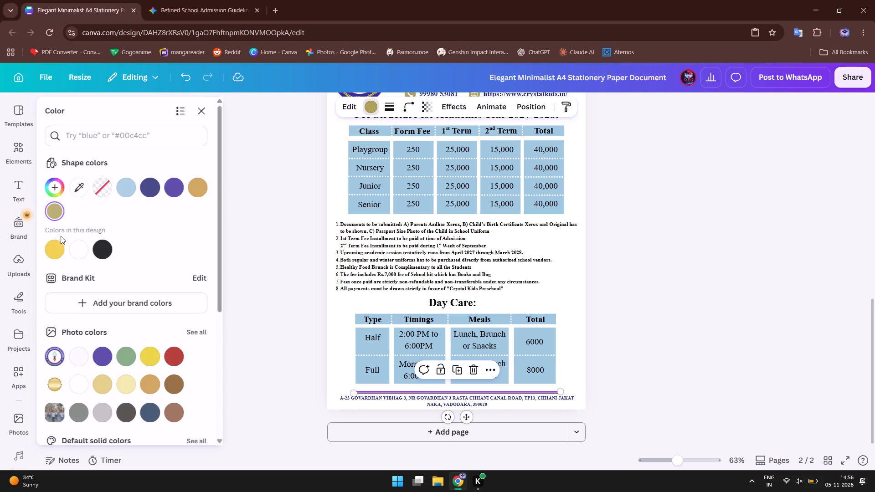
left_click(202, 185)
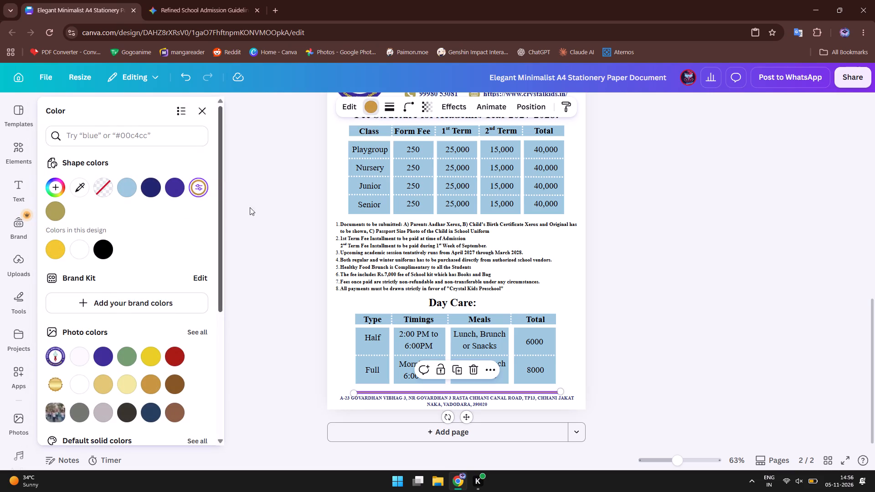
left_click(273, 221)
left_click(273, 221)
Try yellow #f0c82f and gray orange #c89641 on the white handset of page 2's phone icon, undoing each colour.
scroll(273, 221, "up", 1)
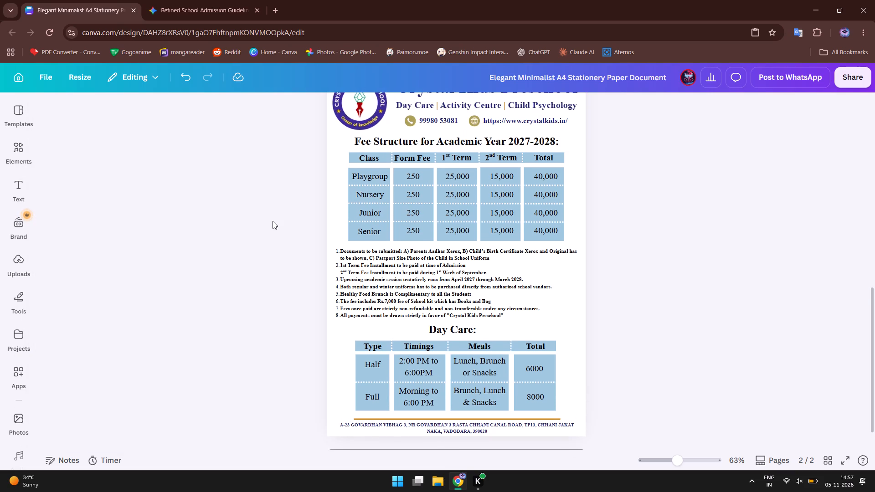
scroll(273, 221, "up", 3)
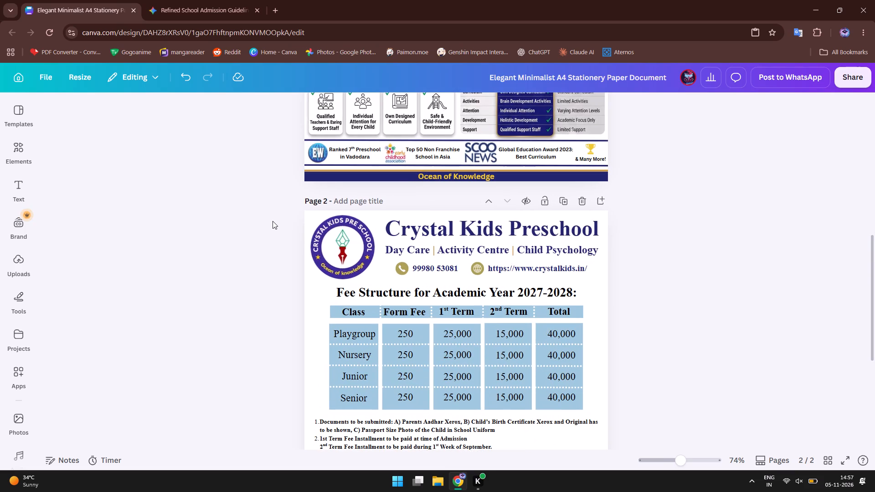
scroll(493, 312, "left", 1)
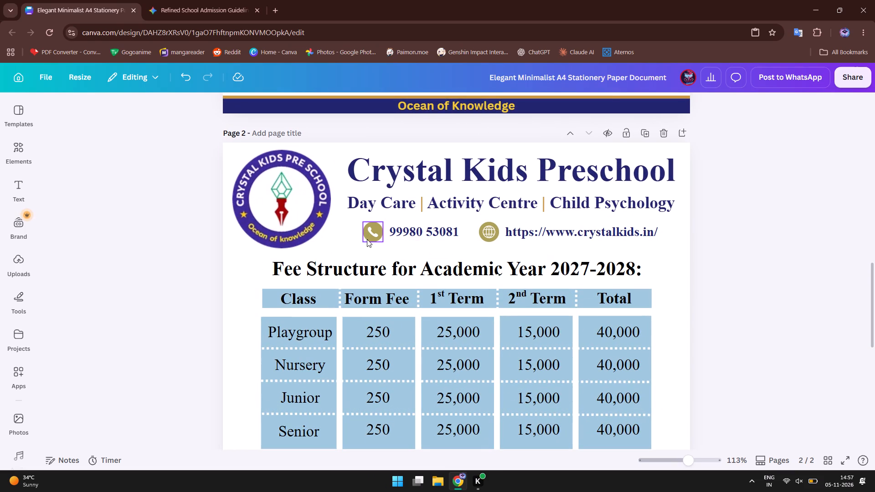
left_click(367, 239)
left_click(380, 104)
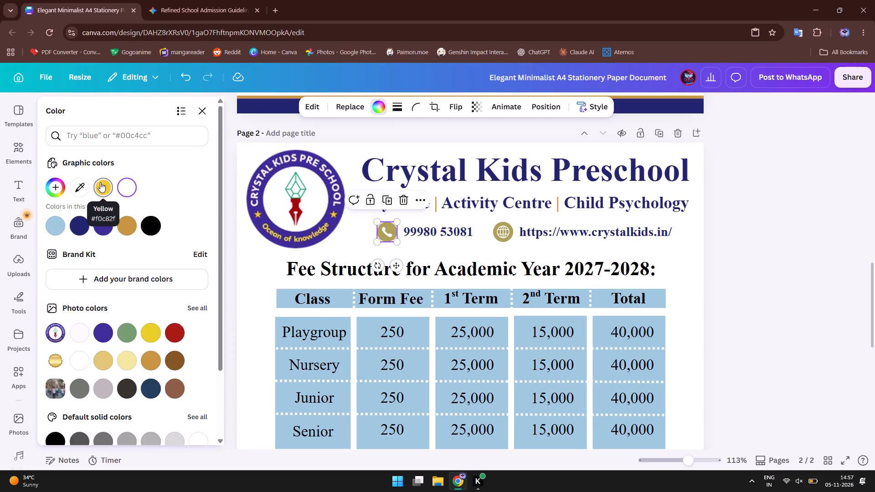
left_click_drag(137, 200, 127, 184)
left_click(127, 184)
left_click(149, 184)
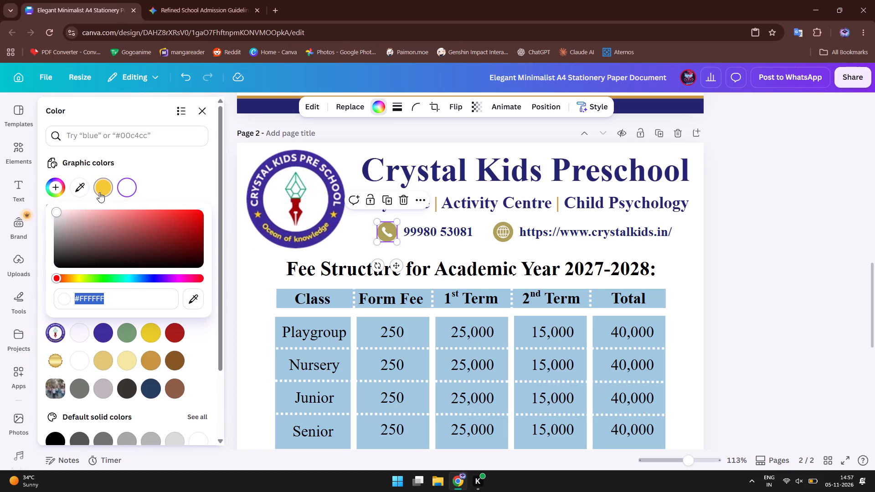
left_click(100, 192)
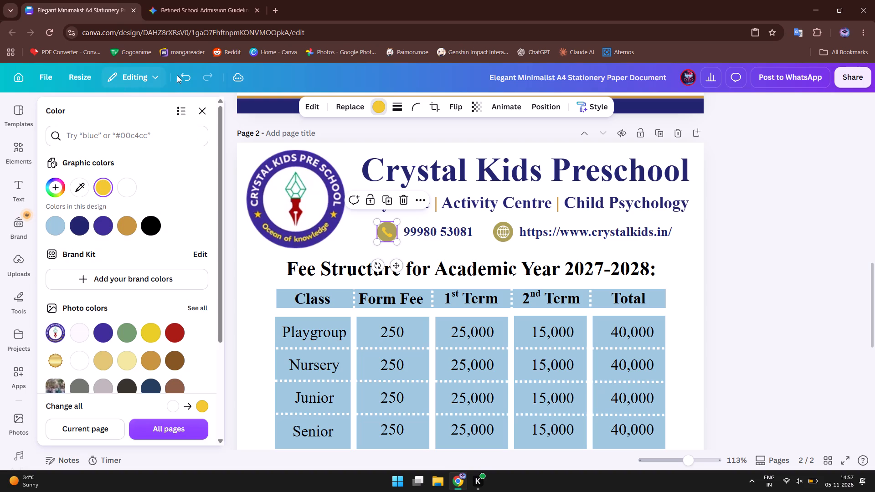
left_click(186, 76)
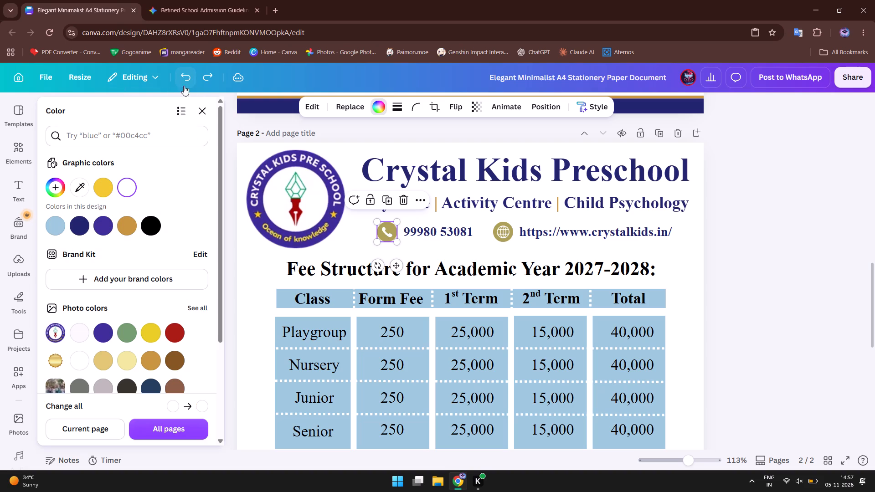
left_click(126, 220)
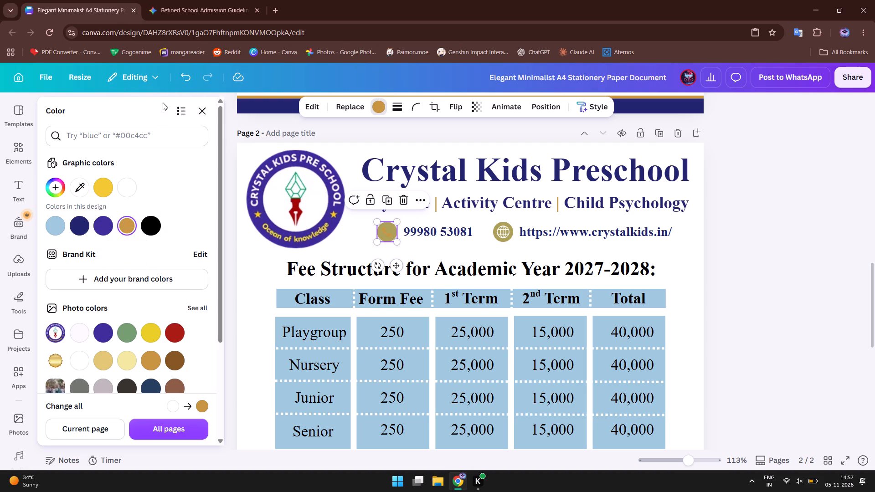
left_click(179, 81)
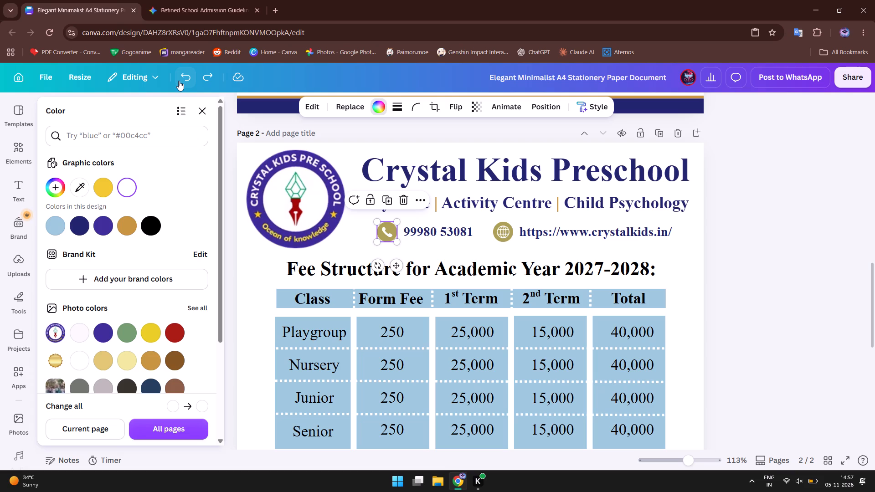
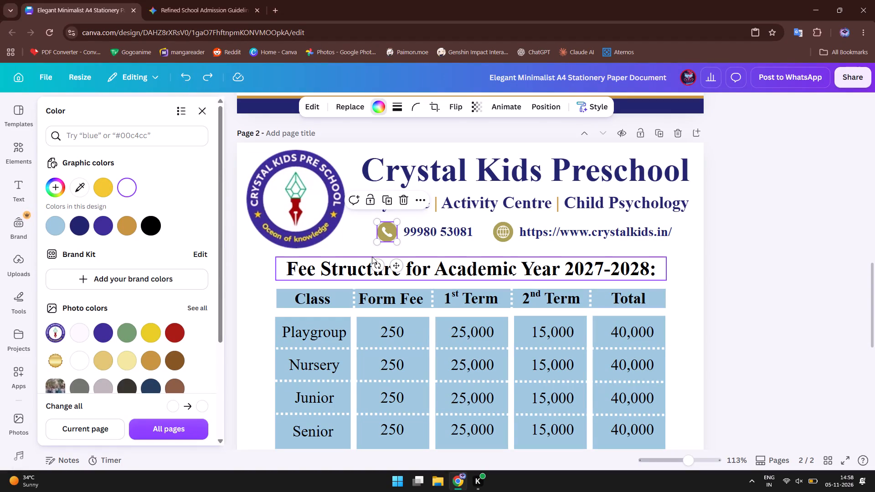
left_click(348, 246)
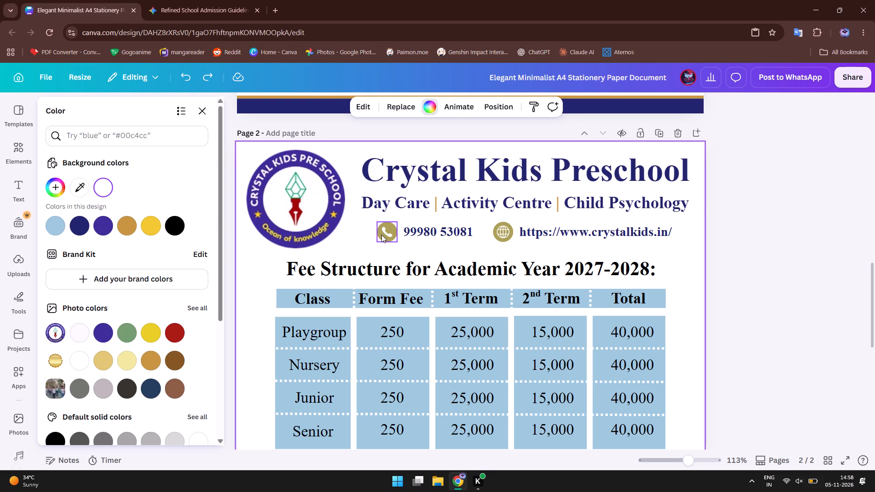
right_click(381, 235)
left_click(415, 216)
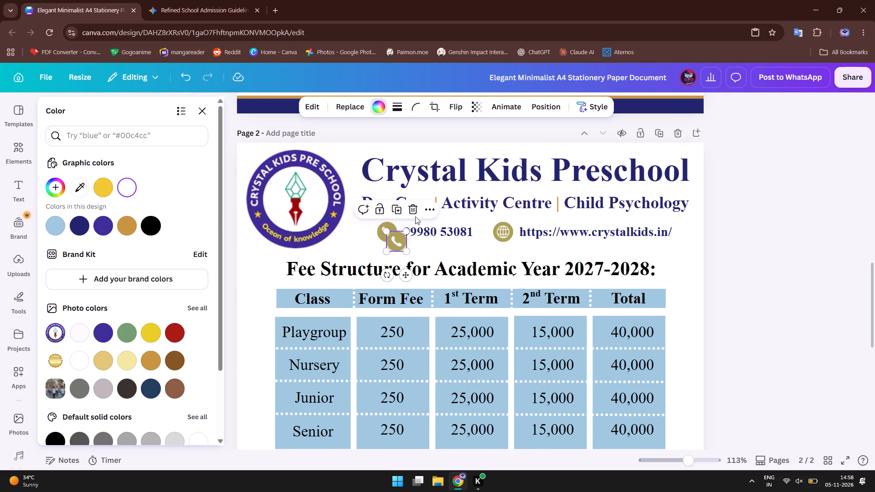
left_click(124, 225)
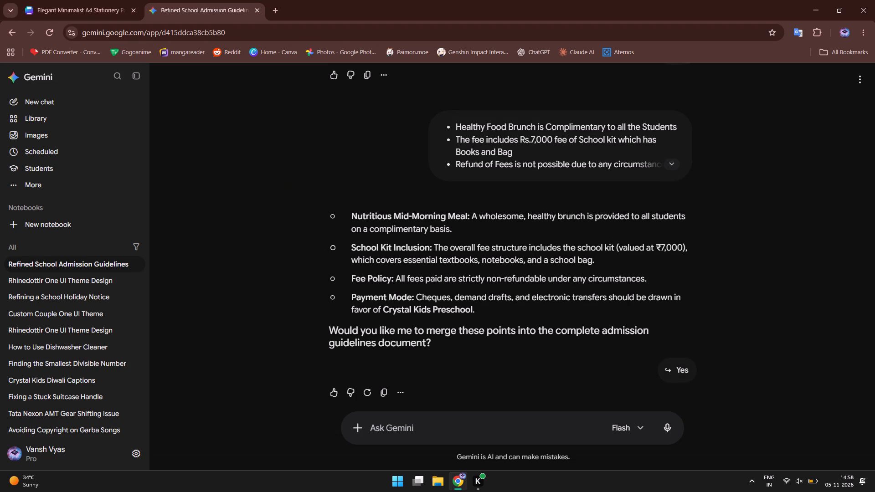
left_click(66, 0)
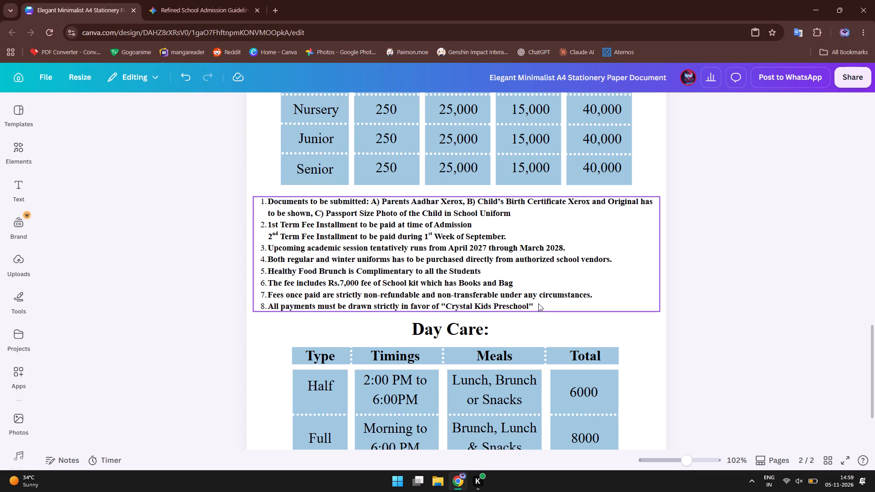
Move the note "Healthy Food Brunch is Complimentary to all the Students" from fifth to first place in page 2's numbered list.
double_click(269, 271)
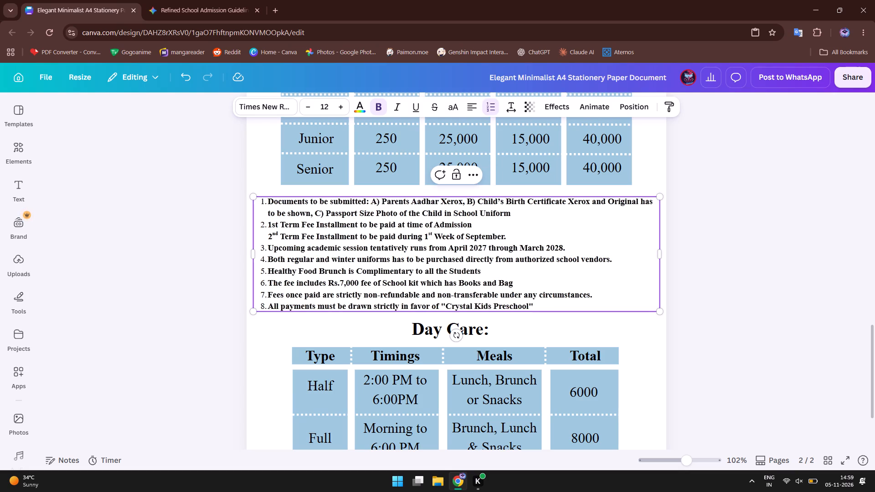
left_click_drag(269, 271, 474, 266)
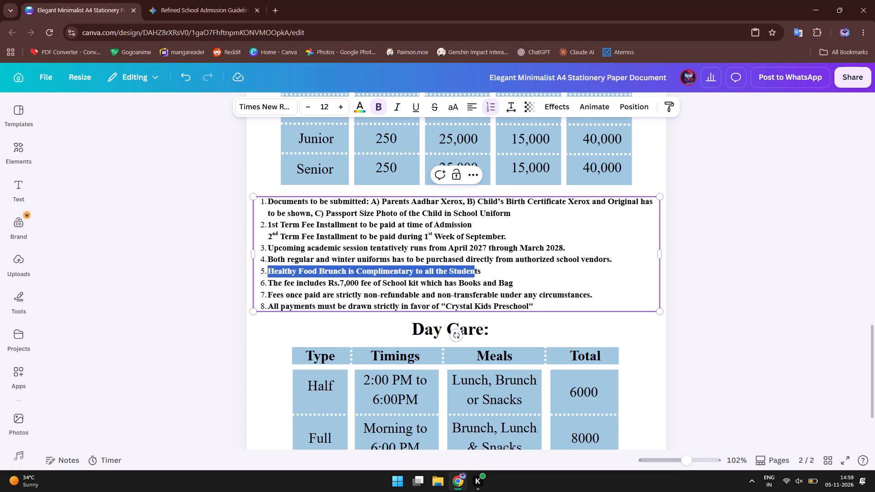
left_click_drag(474, 266, 480, 266)
key("ctrl+c")
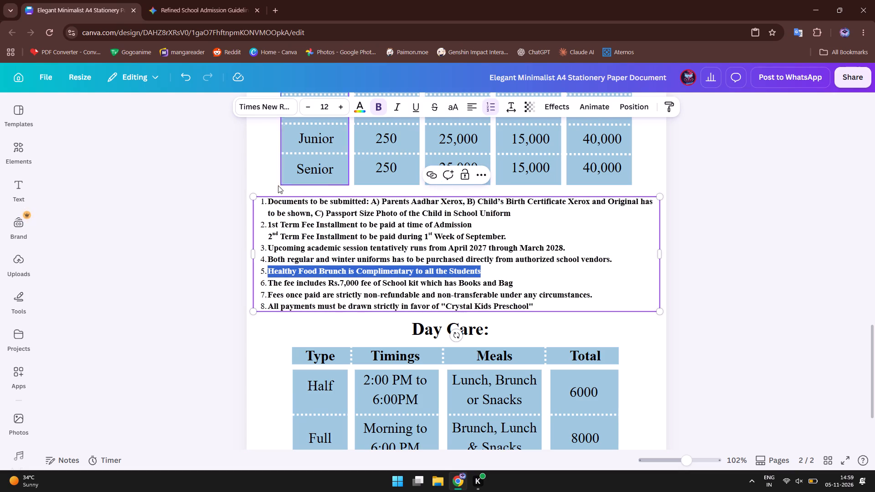
left_click(268, 200)
key("Return")
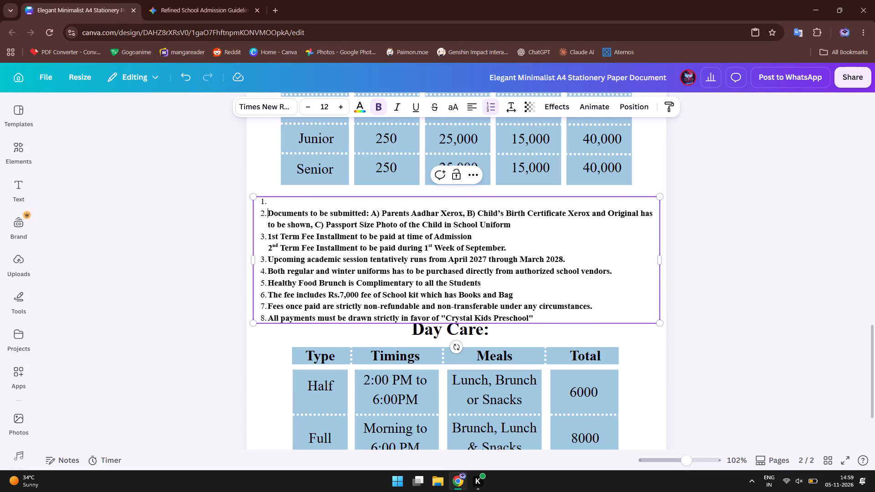
key("Up")
key("ctrl+v")
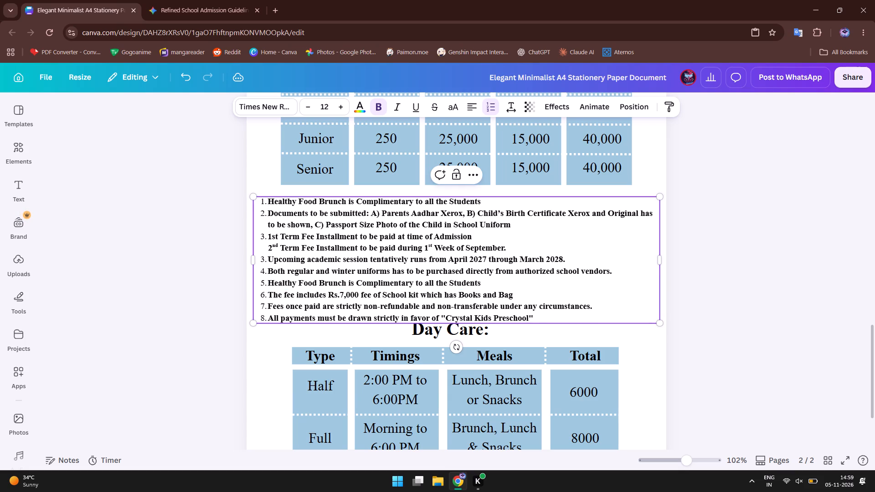
left_click_drag(491, 279, 273, 283)
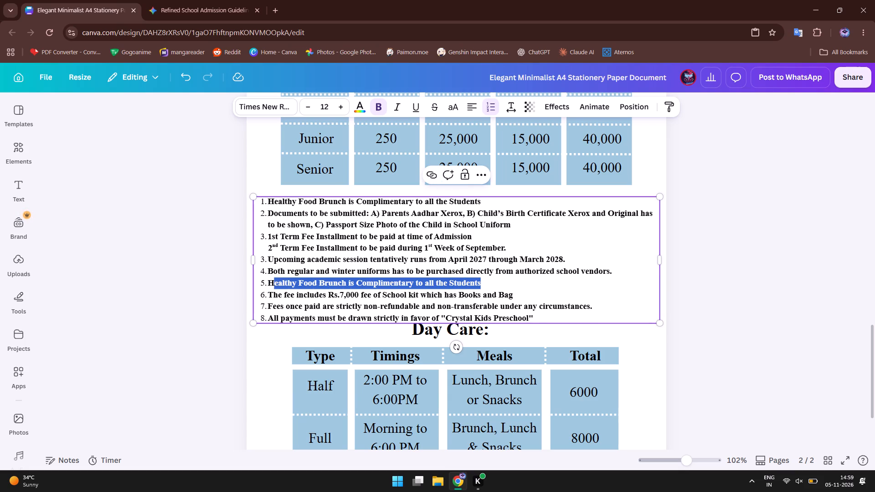
key("BackSpace")
key("BackSpace")
key("BackSpace")
key("BackSpace")
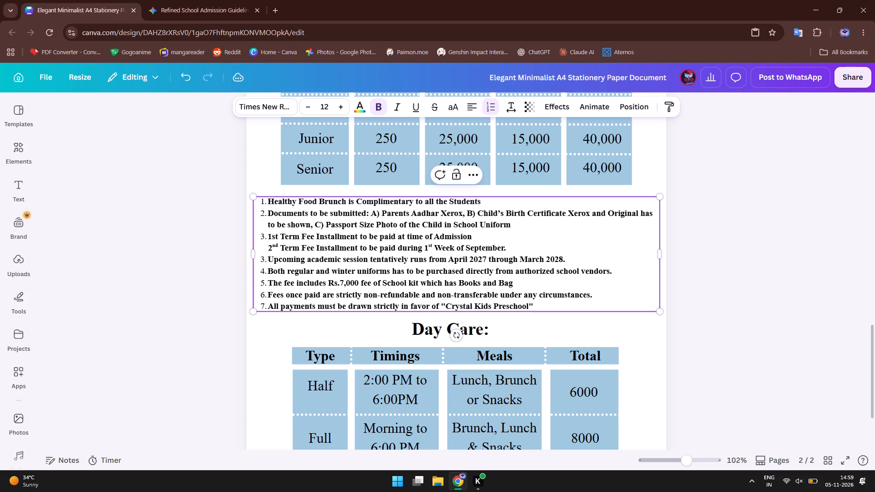
left_click(260, 337)
Copy the note "The fee includes Rs.7,000 fee of School kit which has Books and Bag" into a new second item.
double_click(514, 282)
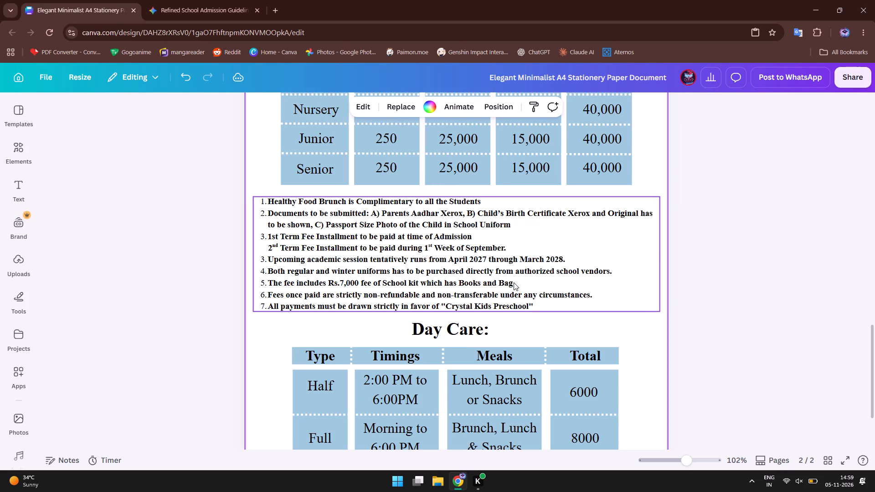
left_click_drag(514, 282, 305, 303)
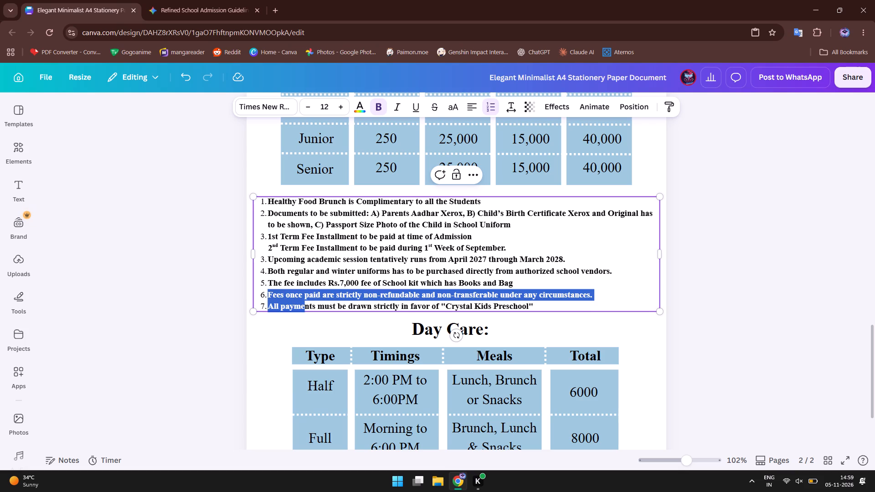
left_click_drag(305, 303, 268, 284)
key("ctrl+c")
key("ctrl+c")
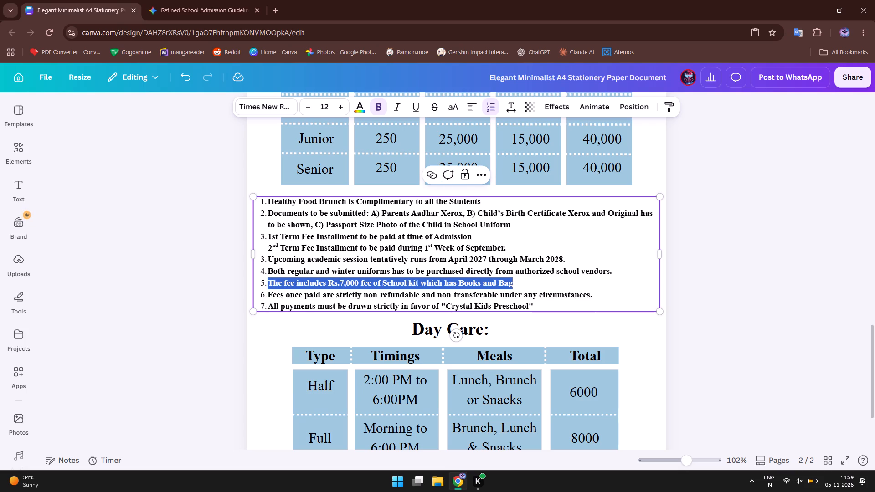
left_click(482, 203)
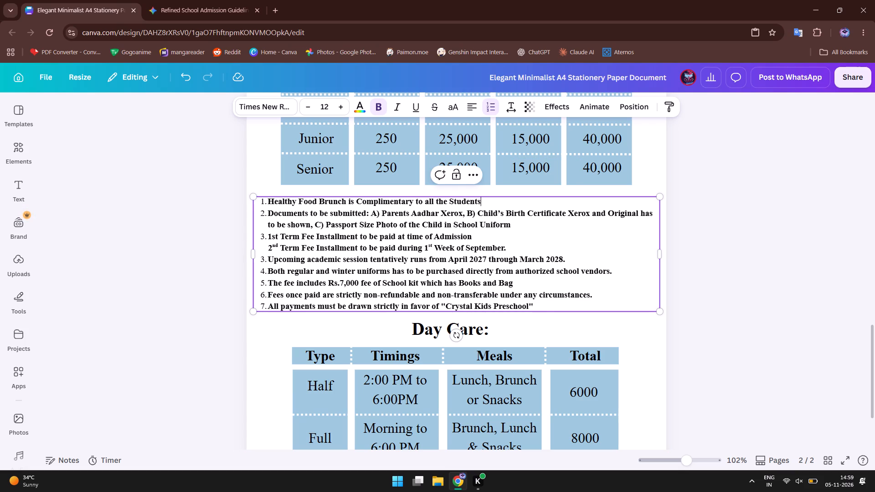
key("Return")
key("ctrl+v")
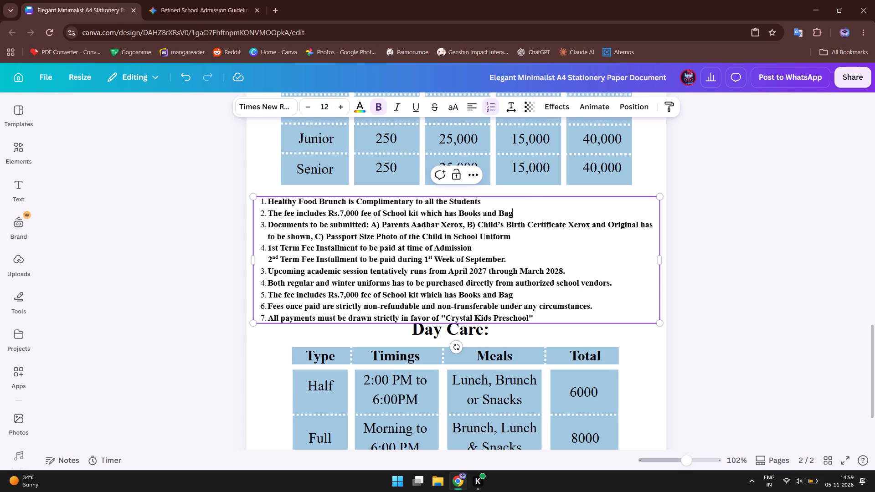
Add a full stop at the end of both the new school kit note and the brunch note above it.
key("period")
left_click(519, 202)
key("period")
left_click(209, 260)
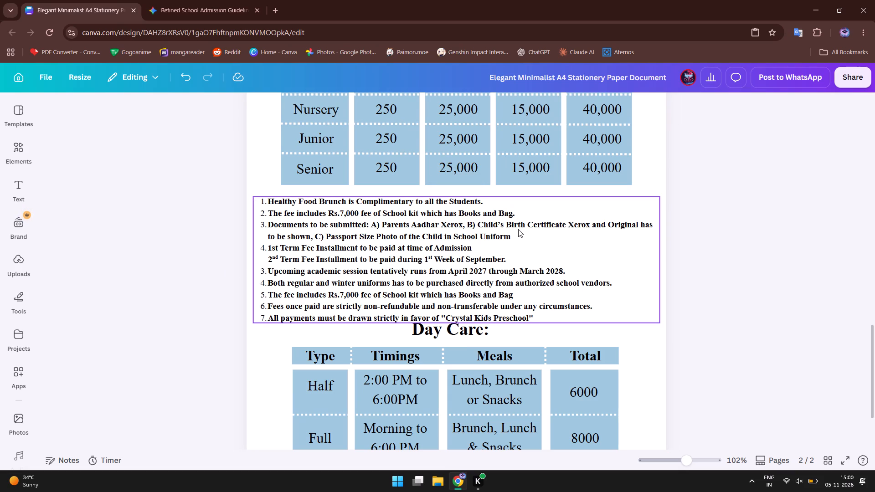
Copy the "Documents to be submitted" note and remove it, with its empty numbered line, from third place in the list.
double_click(509, 261)
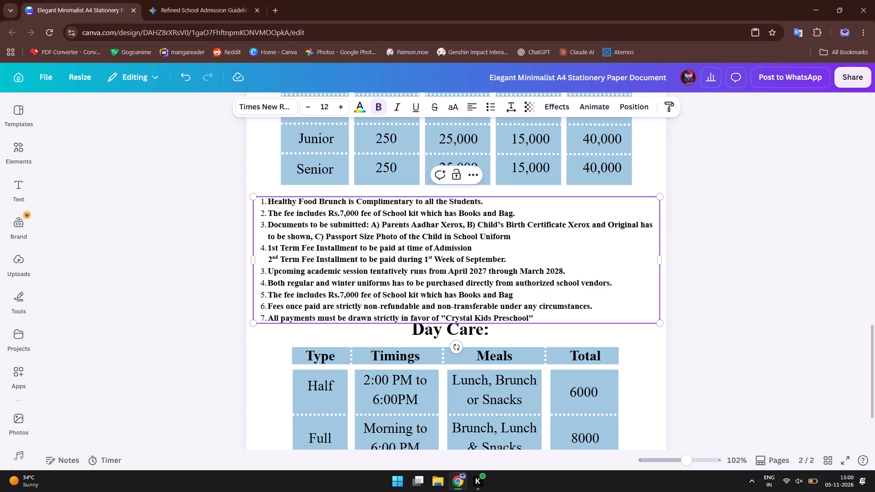
left_click(513, 244)
left_click(515, 239)
left_click_drag(515, 239, 267, 227)
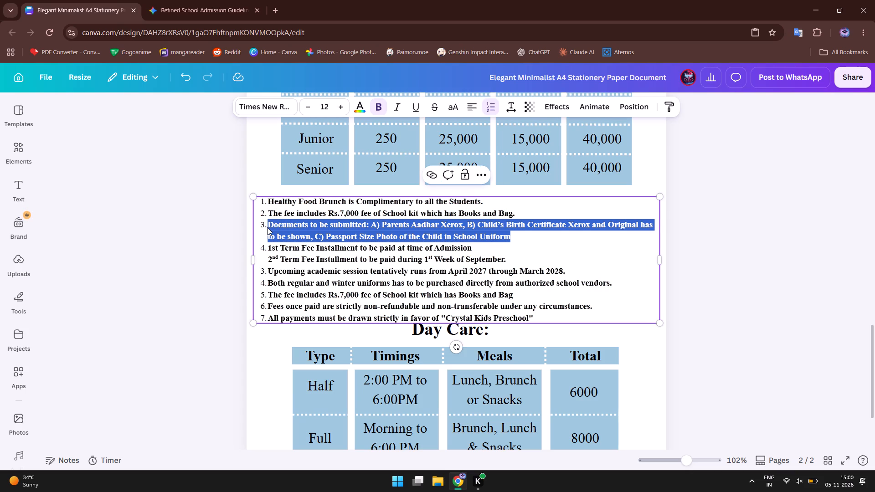
left_click_drag(267, 227, 268, 227)
key("ctrl+c")
key("ctrl+c")
key("BackSpace")
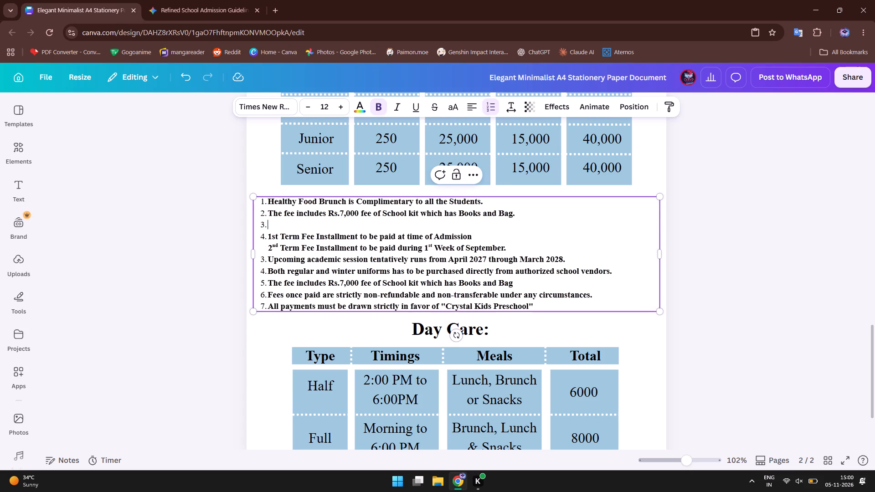
key("BackSpace")
key("BackSpace")
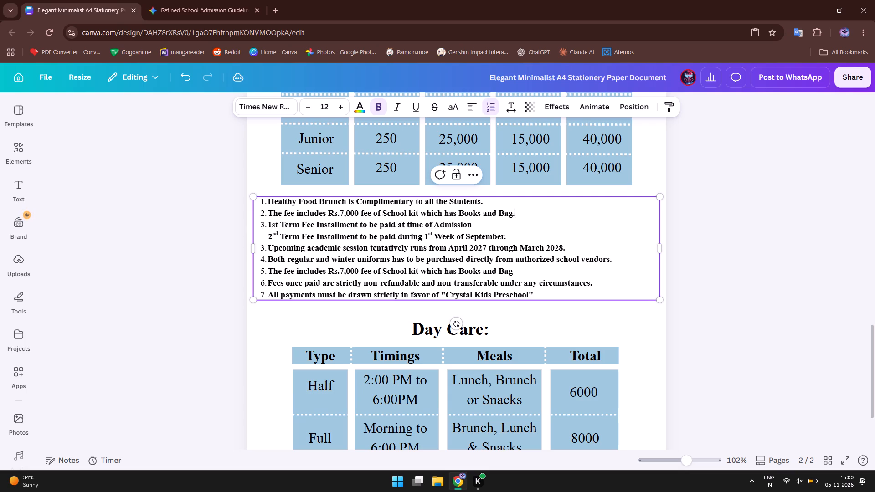
Replace the repeated Rs.7,000 school kit note below the uniforms note with the copied "Documents to be submitted" note.
left_click(361, 292)
left_click(525, 272)
left_click_drag(525, 272, 314, 271)
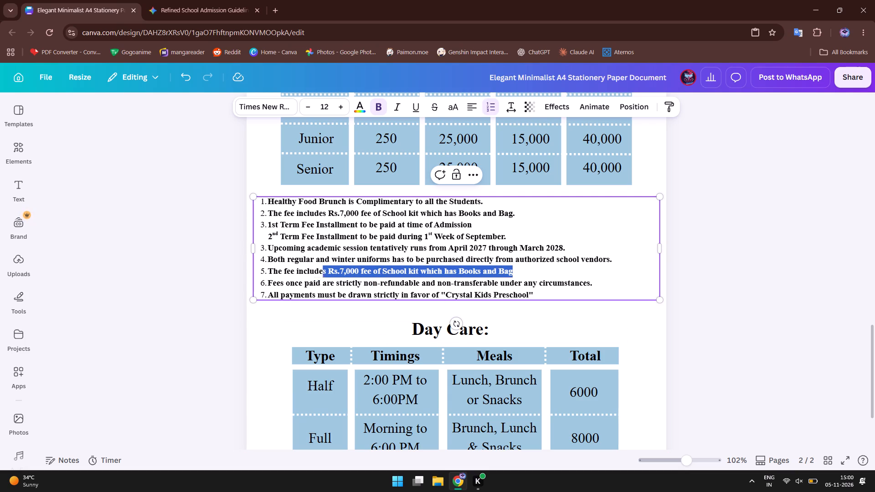
left_click_drag(314, 271, 273, 266)
key("BackSpace")
key("BackSpace")
key("ctrl+v")
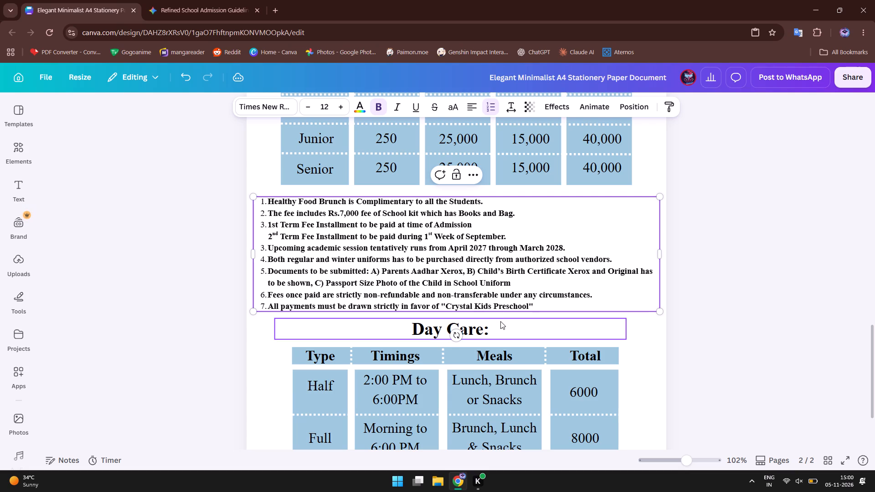
left_click(257, 320)
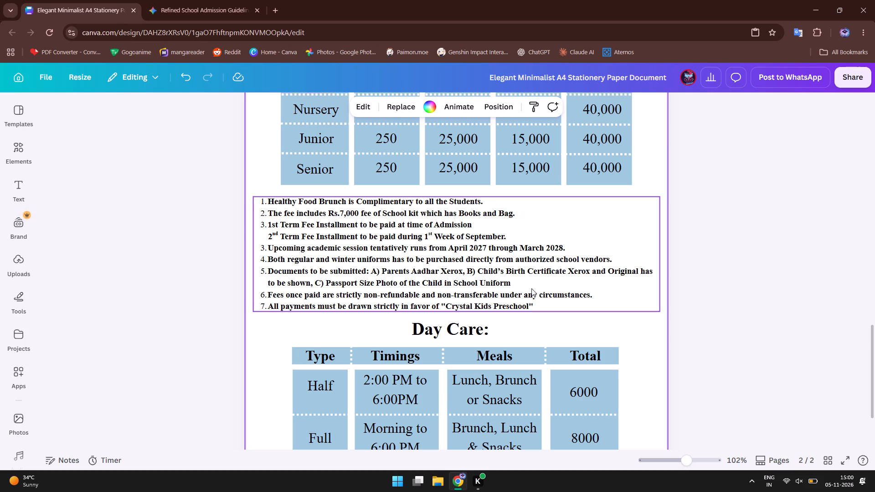
left_click(249, 332)
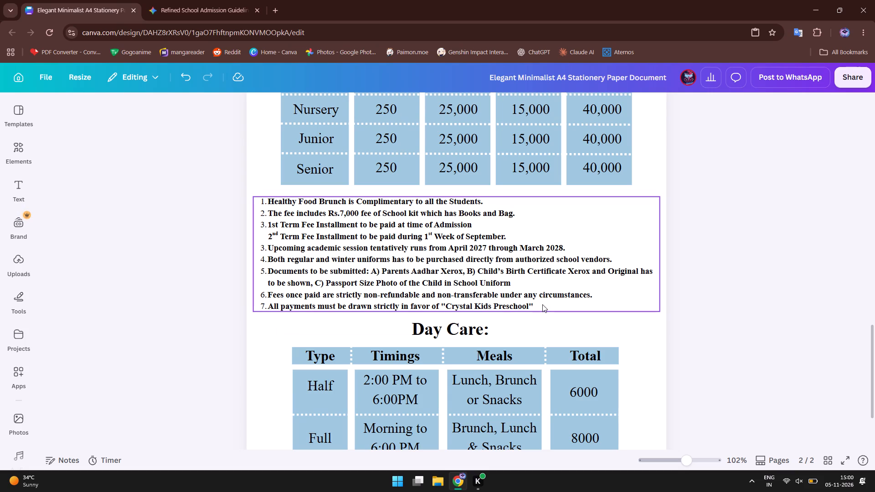
Copy the note "All payments must be drawn strictly in favor of "Crystal Kids Preschool"" into a new item below the documents note.
double_click(544, 305)
left_click_drag(544, 305, 423, 304)
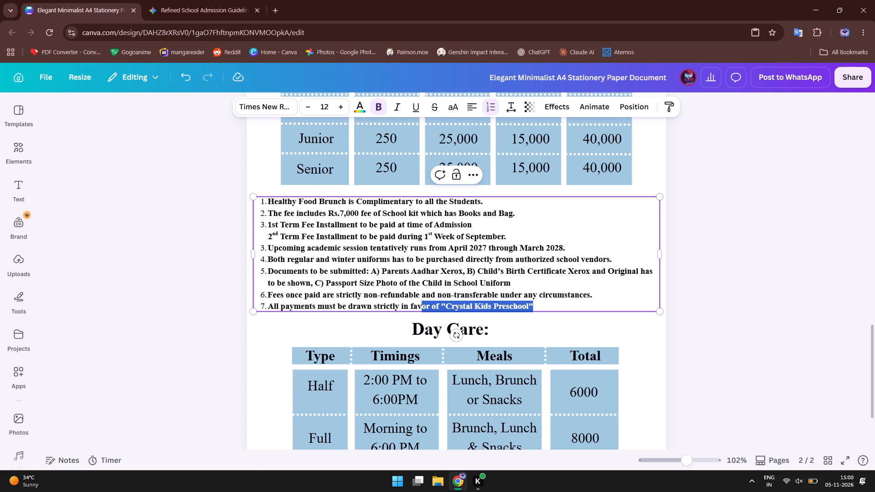
left_click_drag(423, 304, 269, 312)
key("ctrl+c")
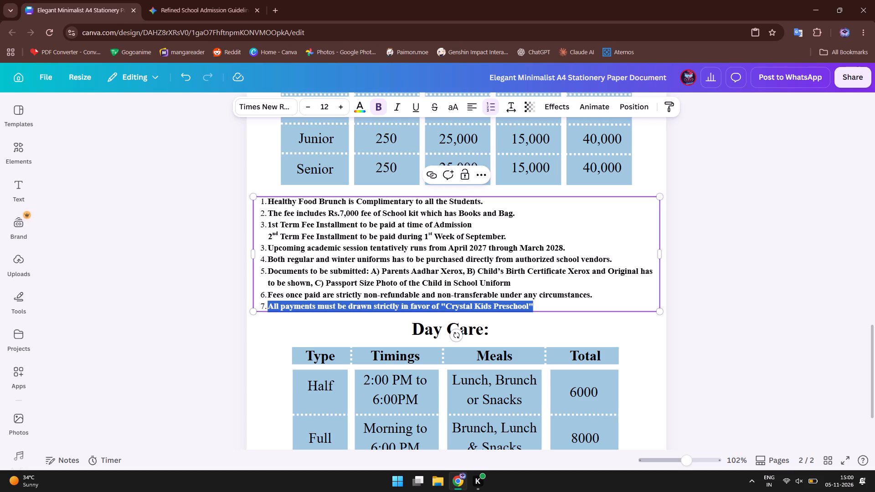
left_click(523, 280)
key("Return")
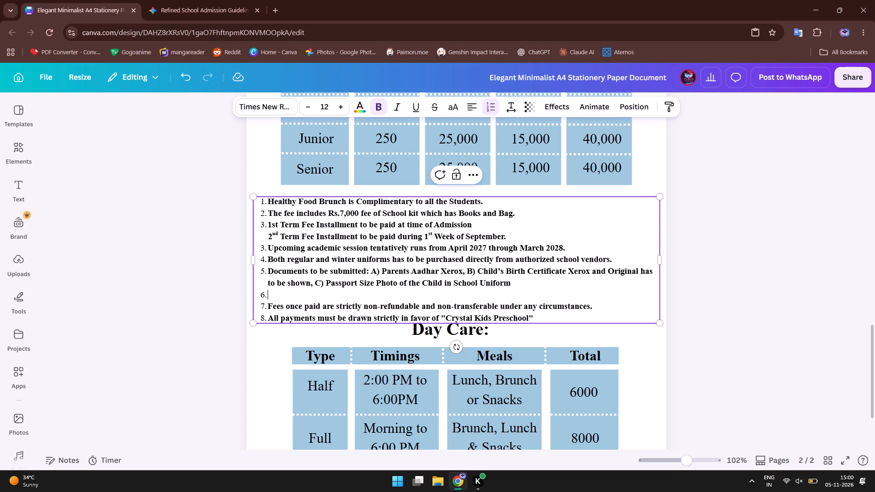
key("ctrl+v")
left_click(689, 326)
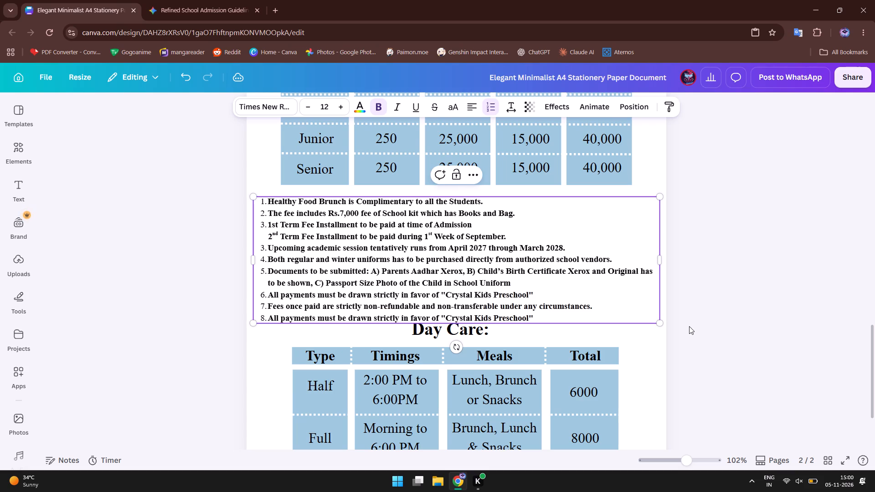
Delete the repeated "All payments must be drawn" note and its empty numbered line from the end of the list.
double_click(602, 312)
left_click(552, 321)
left_click_drag(552, 321, 291, 330)
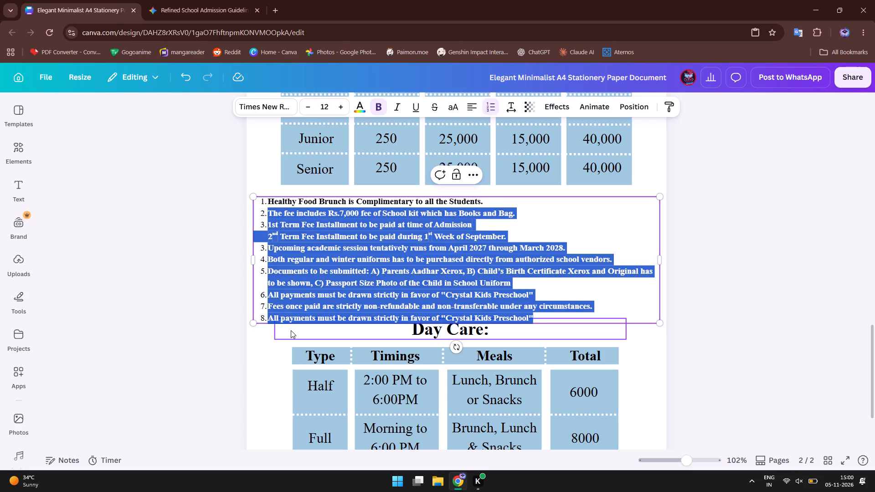
left_click_drag(291, 330, 269, 318)
key("BackSpace")
key("BackSpace")
key("BackSpace")
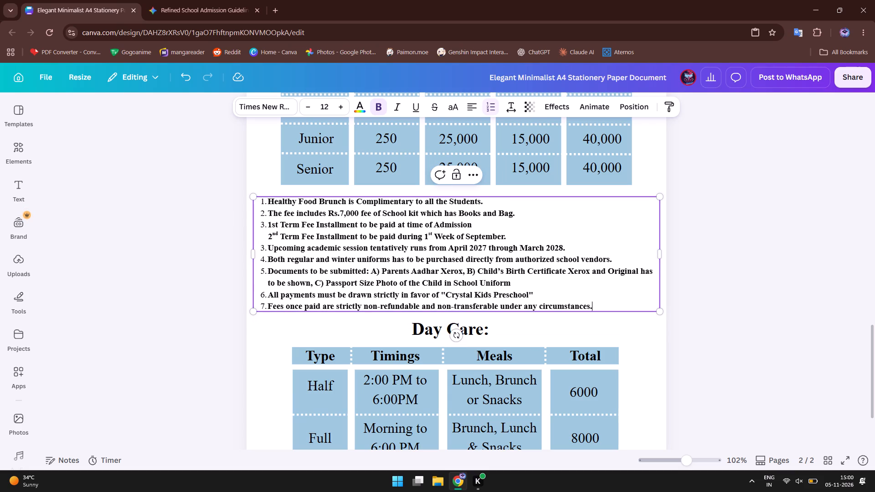
left_click(134, 312)
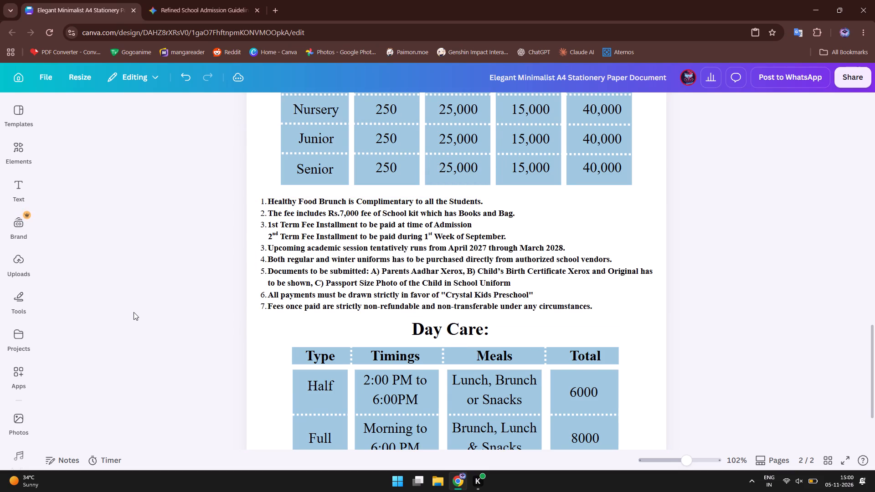
Review the fee structure page from its header and fee table through the notes and Day Care table, glancing at the flyer's lower part.
scroll(134, 312, "down", 1)
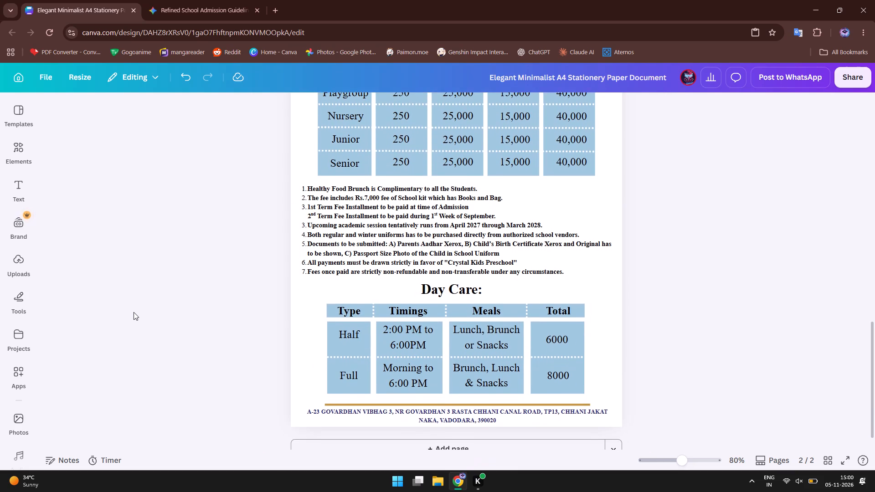
scroll(134, 312, "up", 2)
scroll(244, 318, "up", 1)
scroll(244, 318, "down", 8)
scroll(244, 318, "up", 6)
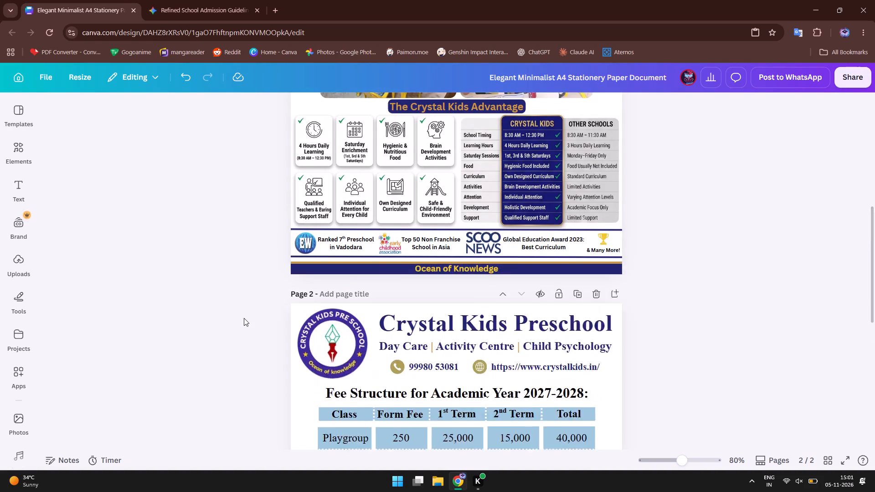
scroll(244, 318, "down", 7)
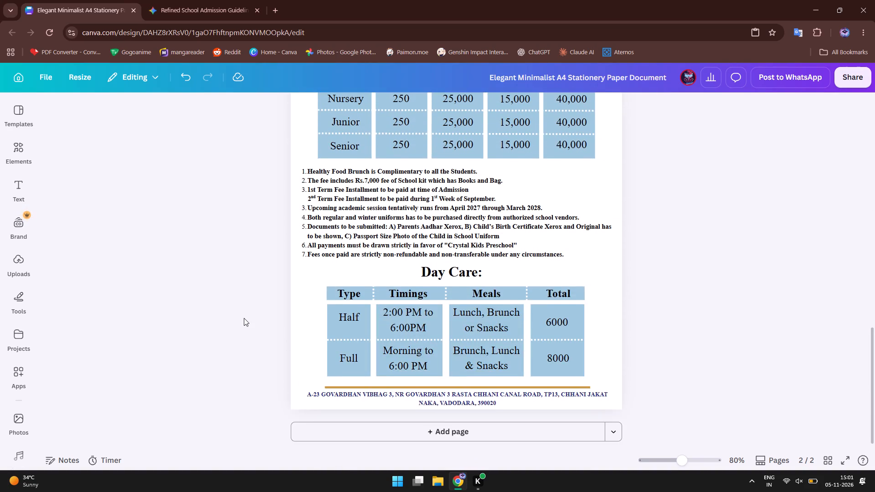
scroll(244, 318, "up", 3)
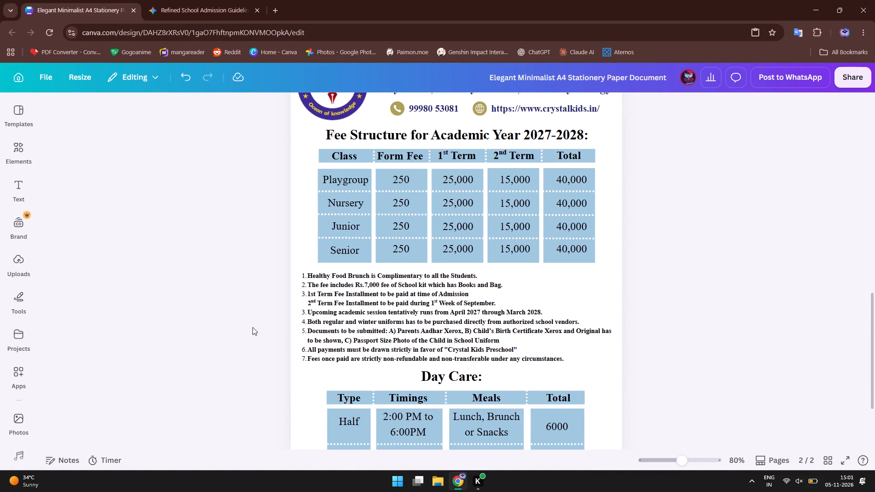
scroll(252, 327, "down", 1)
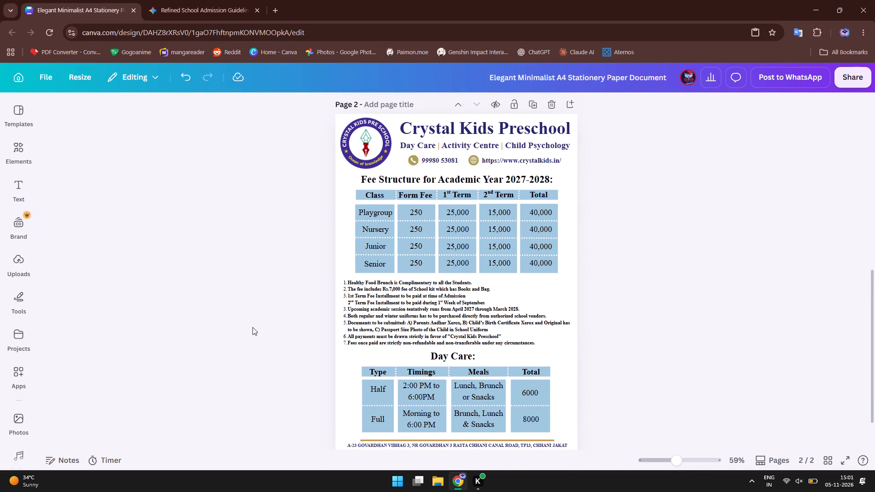
scroll(252, 327, "up", 2)
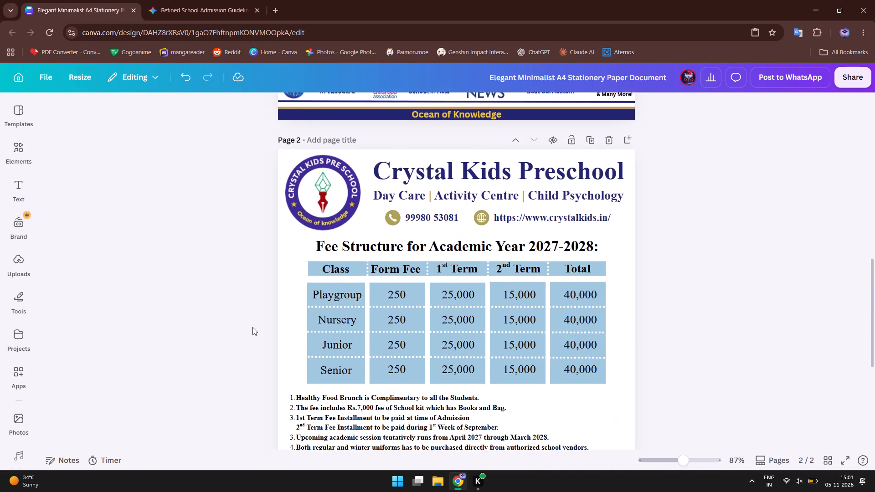
left_click(417, 204)
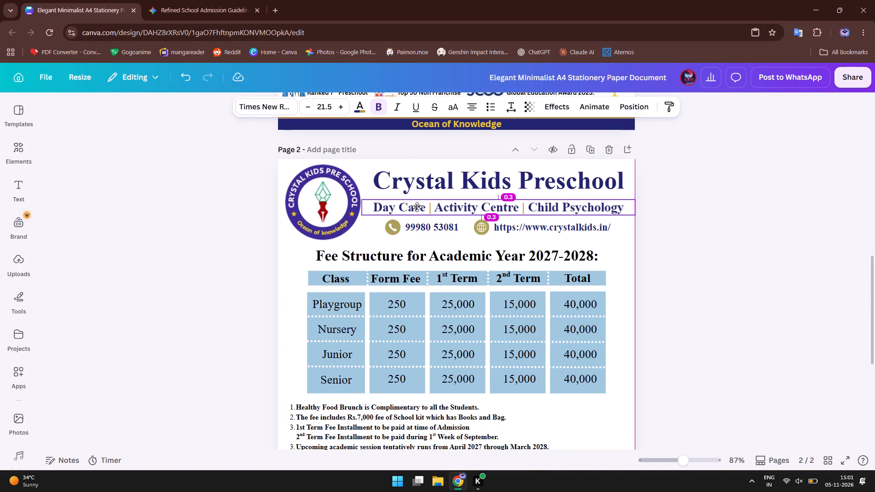
left_click(723, 247)
scroll(723, 247, "down", 1)
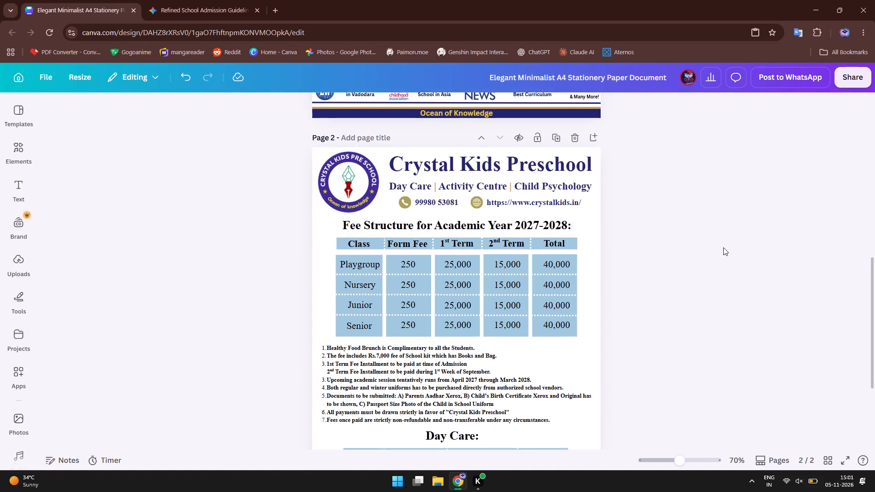
scroll(723, 247, "down", 4)
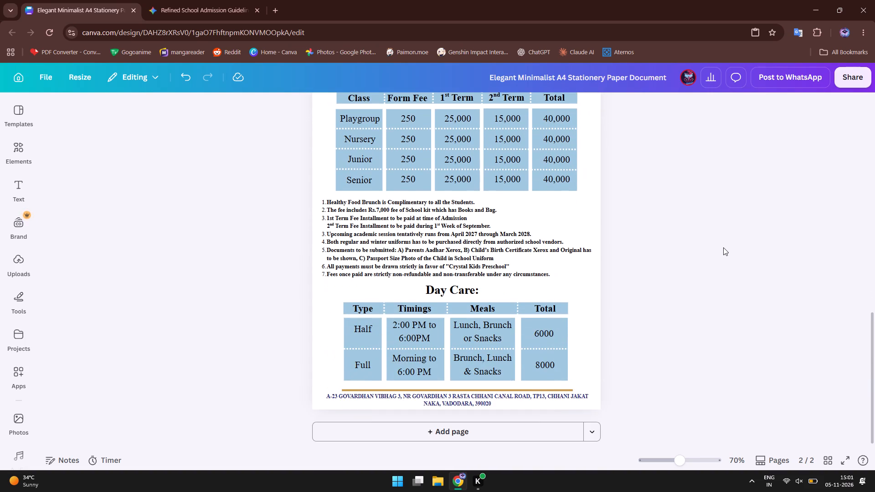
scroll(723, 247, "up", 2)
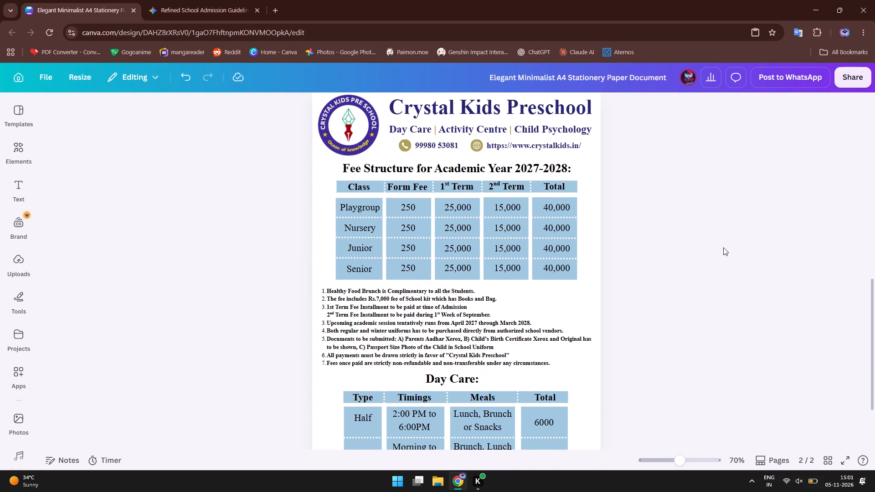
scroll(723, 247, "up", 1)
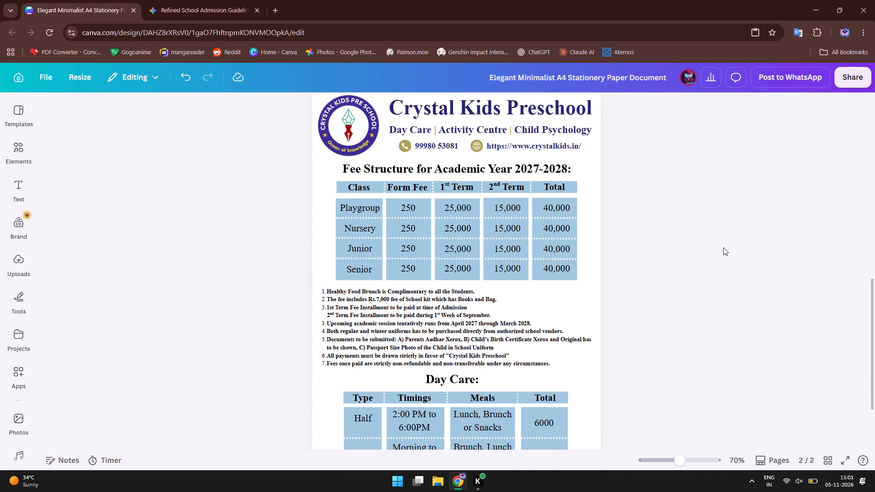
Slightly narrow the blue background shape behind the Half and Full cells in the Day Care table's Type column.
scroll(723, 247, "down", 2)
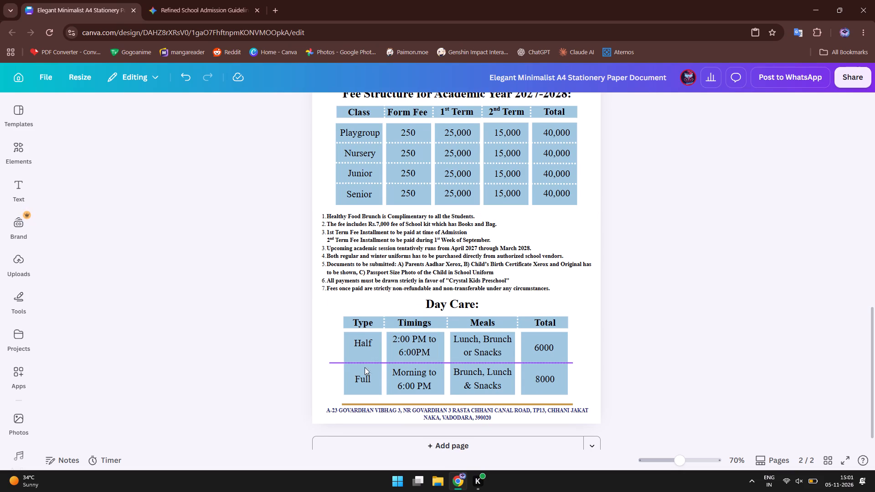
left_click(377, 356)
left_click(377, 354)
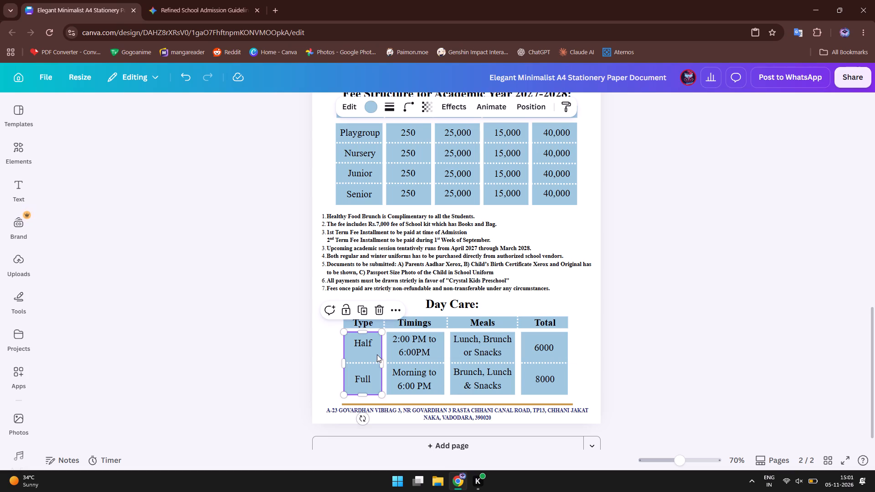
left_click(382, 361)
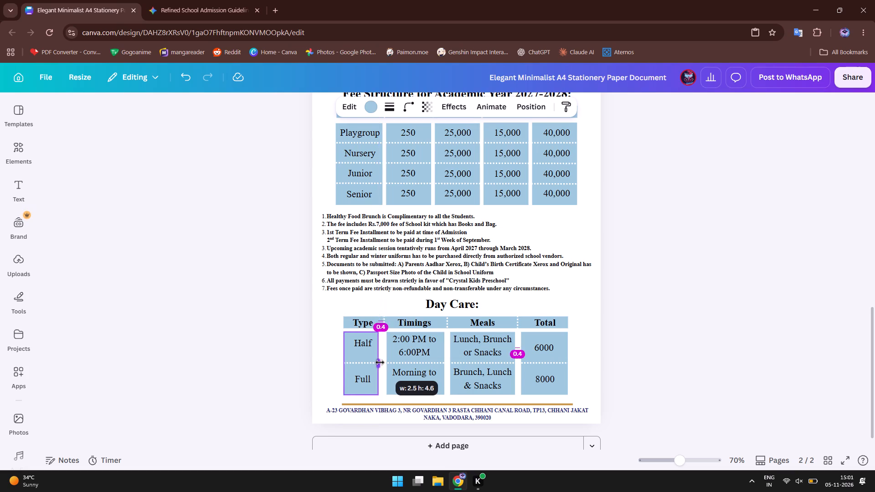
left_click(319, 370)
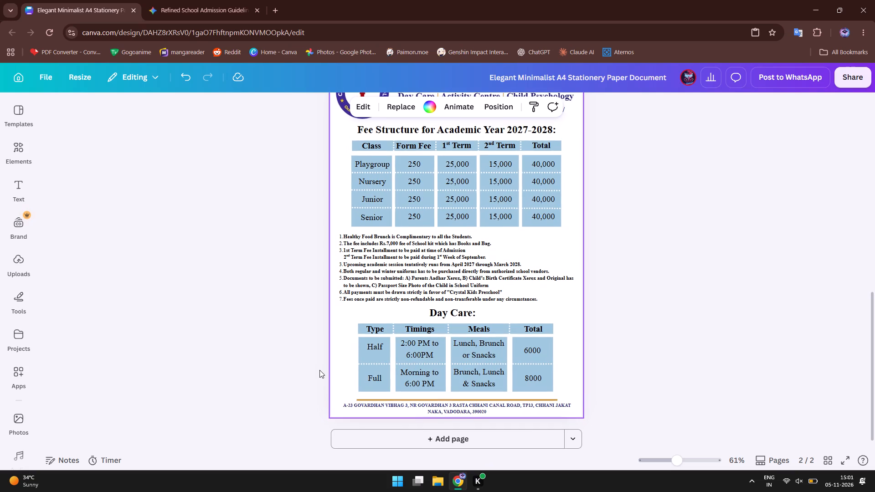
Capitalise the word "or" as "OR" in the Half row's Meals cell of the Day Care table.
scroll(319, 370, "up", 1)
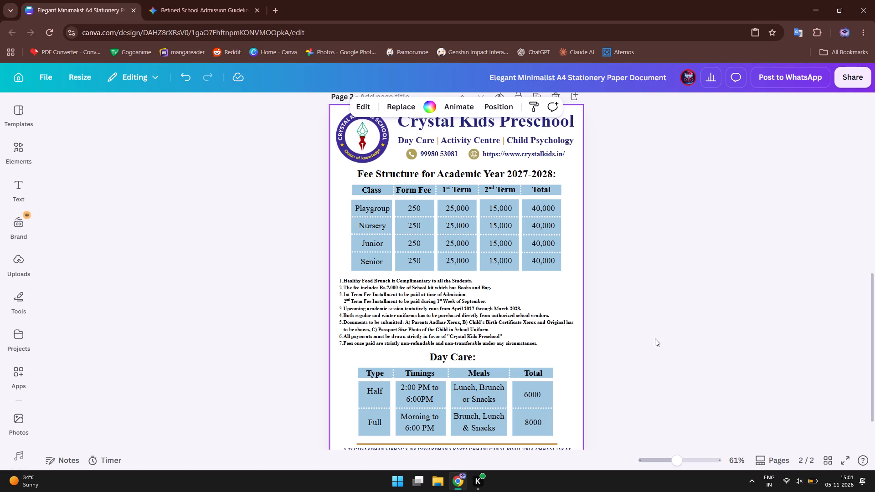
scroll(655, 338, "down", 2)
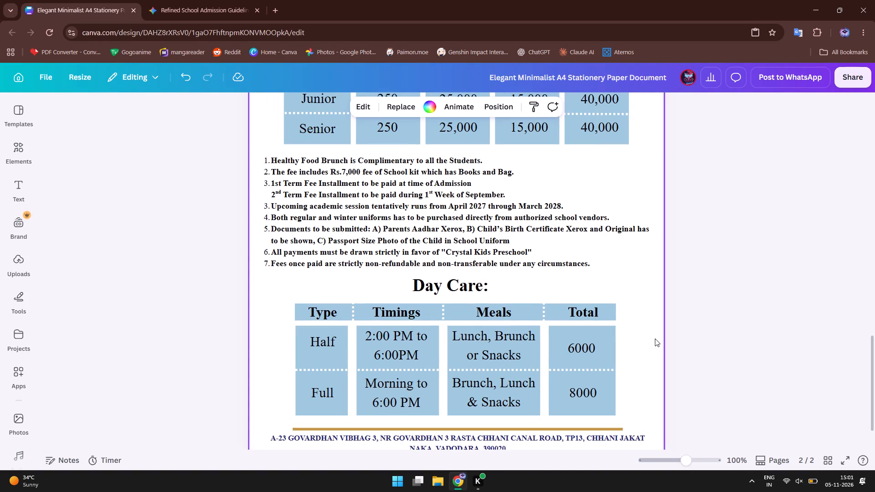
scroll(655, 338, "down", 1)
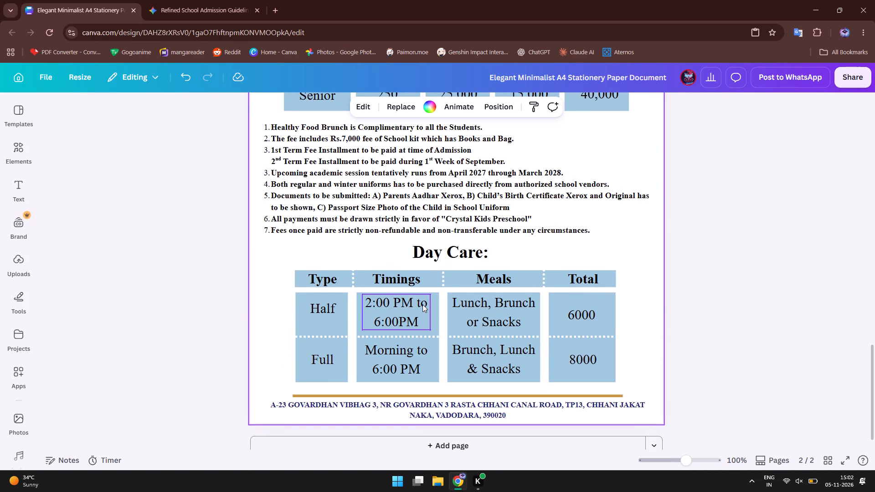
double_click(477, 322)
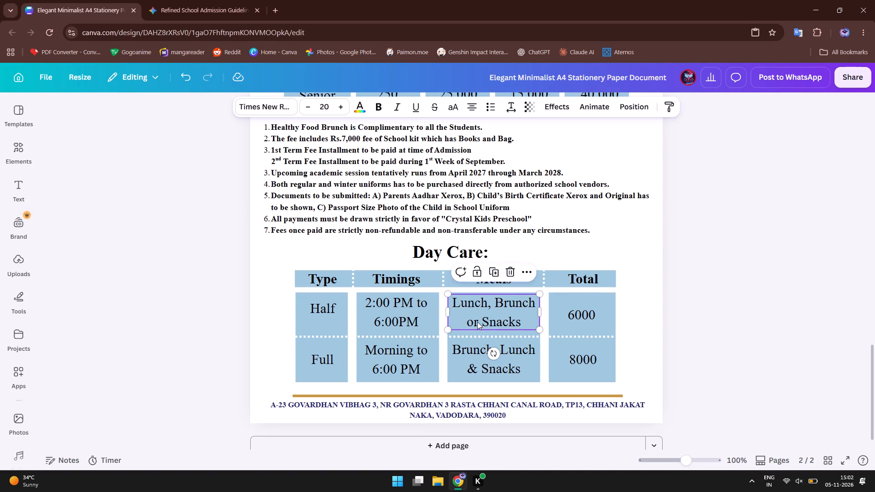
left_click(477, 322)
key("BackSpace")
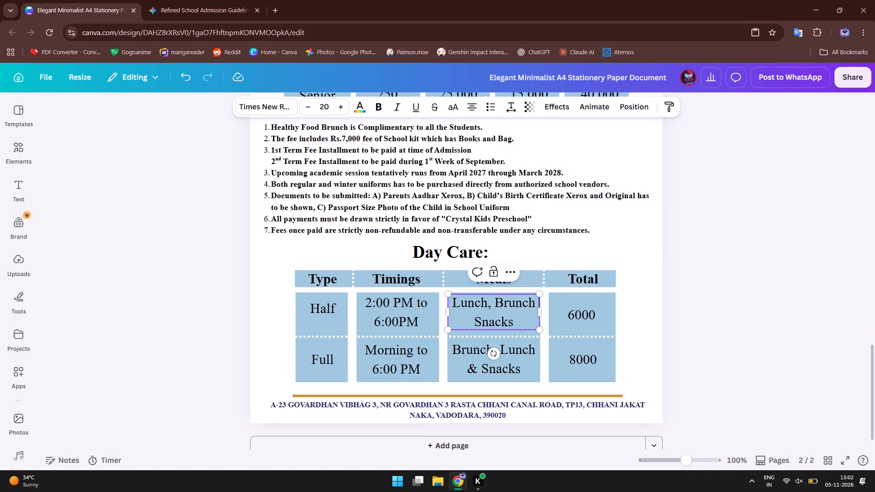
type("OR")
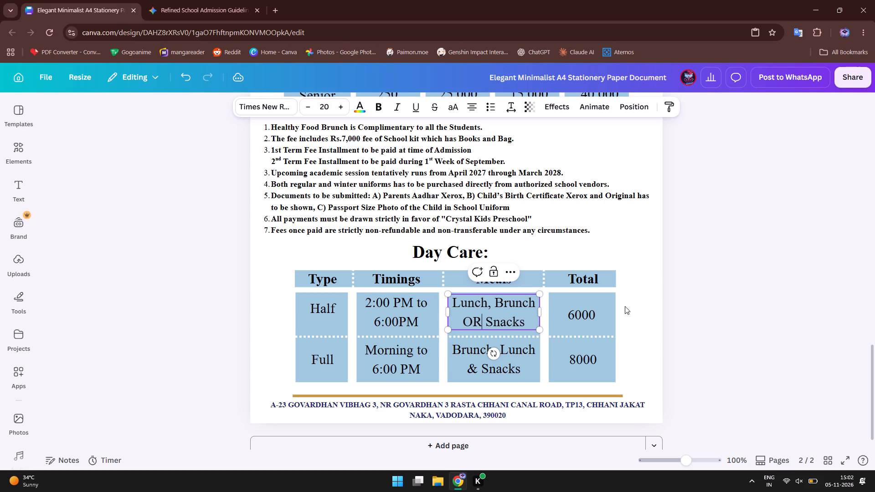
left_click(709, 318)
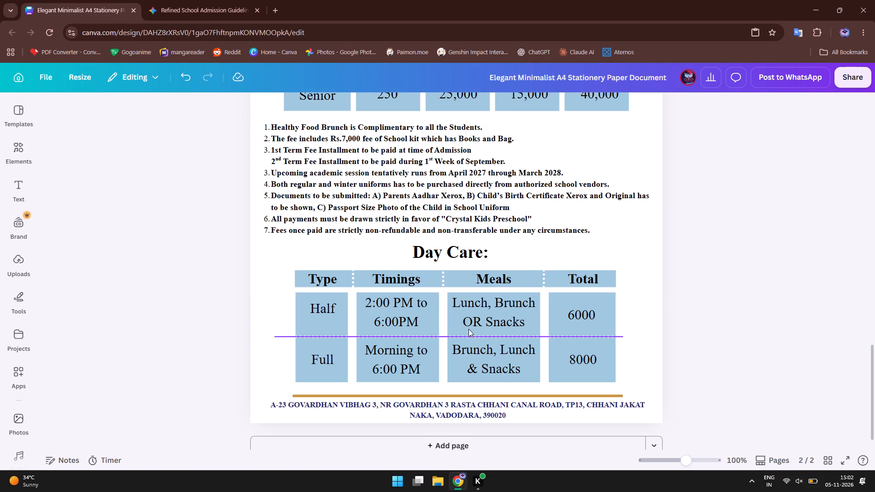
Add "or 9:00AM to 2:00PM" after the existing hours in the Half row's Timings cell of the Day Care table.
double_click(421, 320)
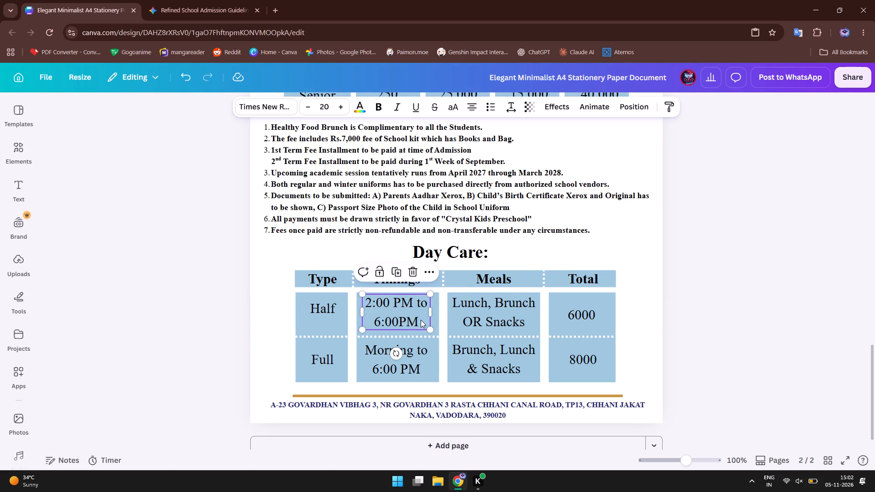
left_click(421, 320)
key("space")
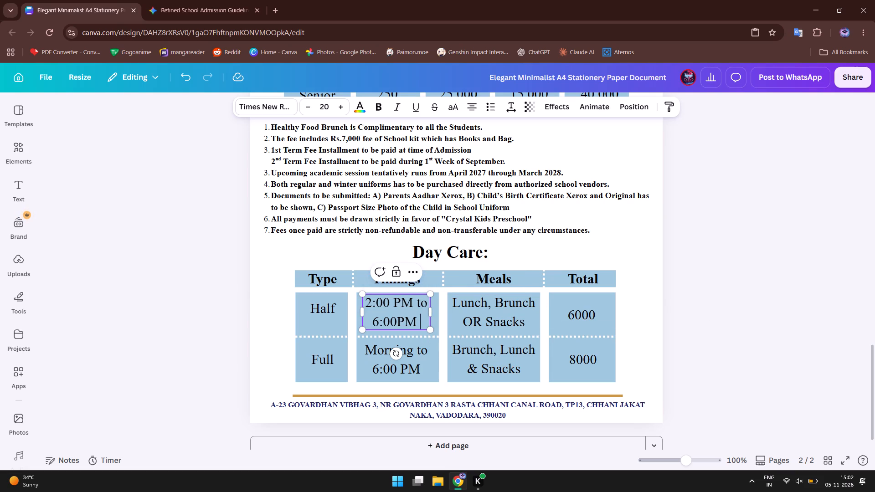
type("or")
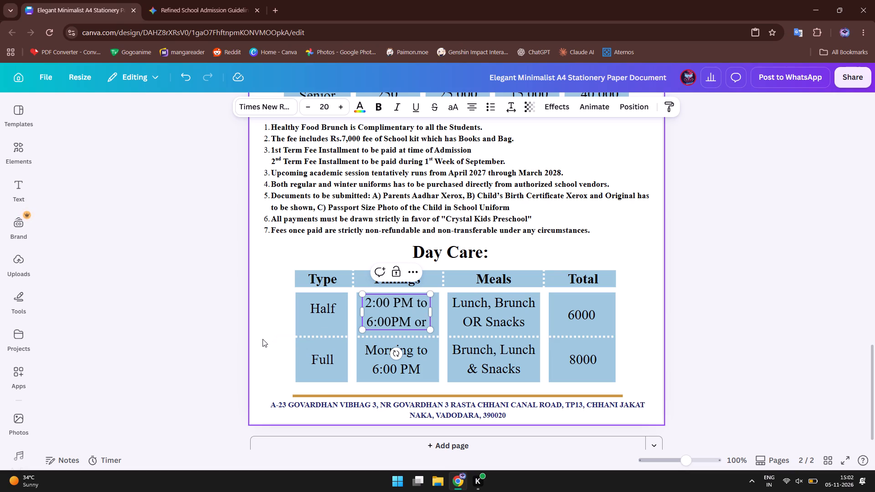
key("space")
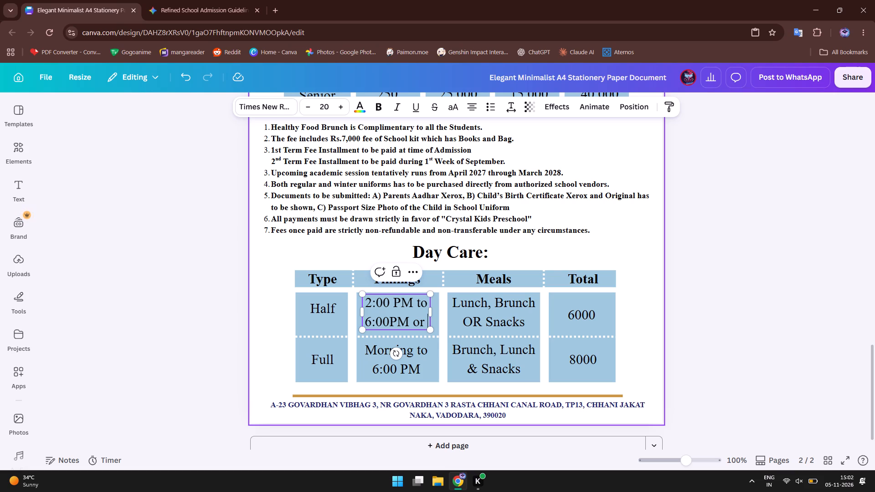
type("(;")
key("BackSpace")
key("BackSpace")
type("(;0")
key("space")
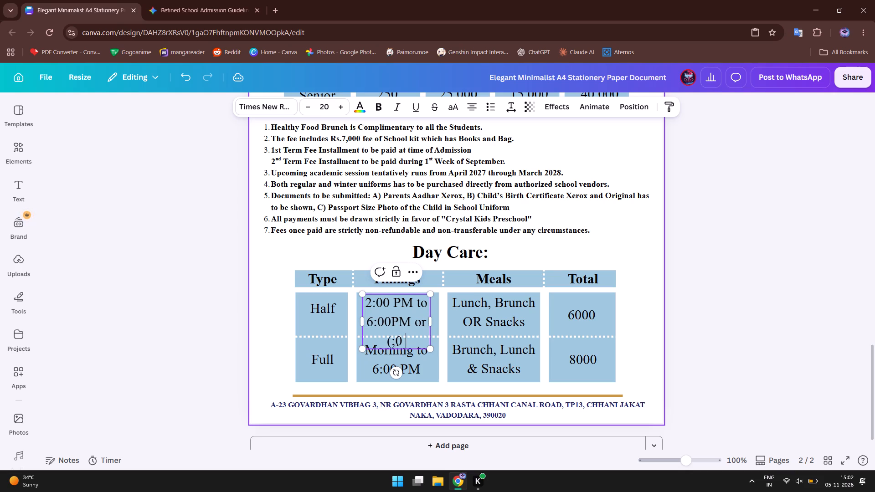
key("BackSpace")
key("BackSpace")
key("BackSpace")
key("BackSpace")
type("9;")
key("BackSpace")
type(":00 to 2:00")
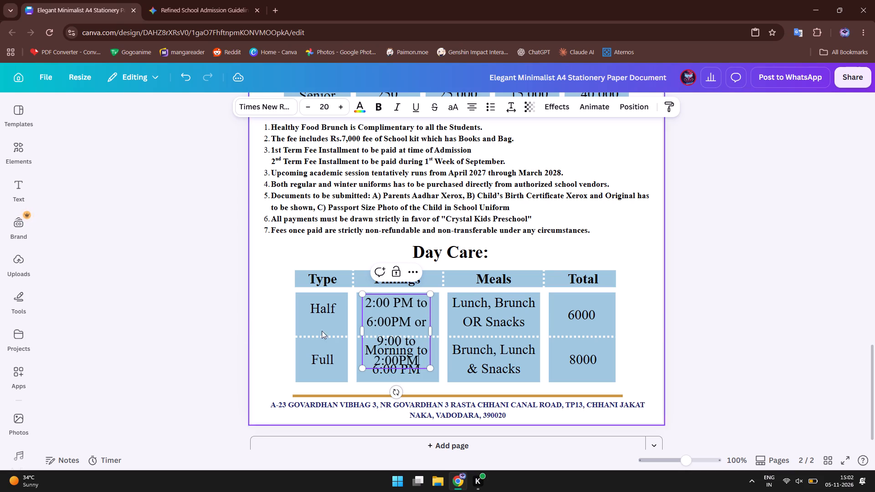
left_click(401, 337)
type("AM")
left_click(286, 322)
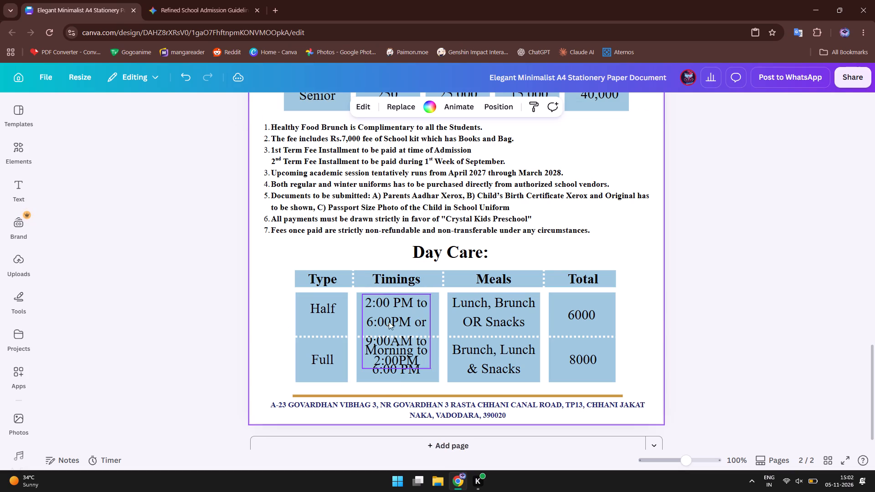
Reduce the Half row's Timings text to size 11 and widen its text box slightly on both sides.
left_click(392, 321)
triple_click(313, 102)
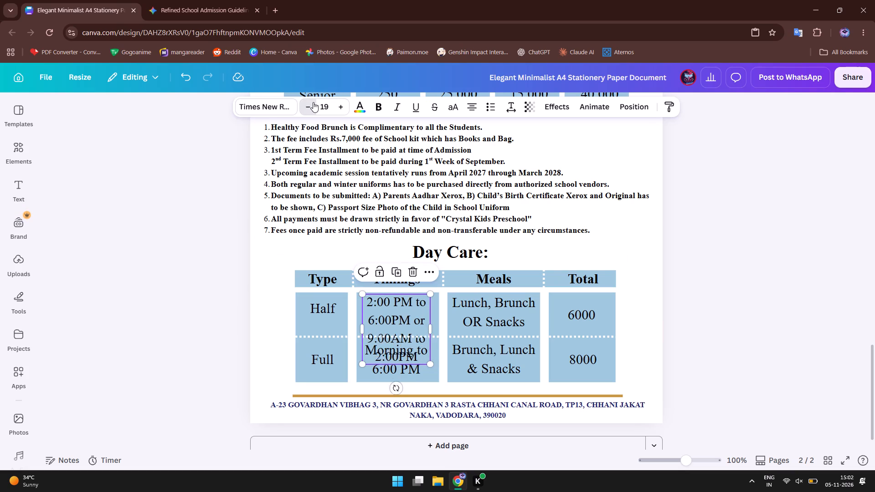
triple_click(313, 102)
triple_click(313, 102)
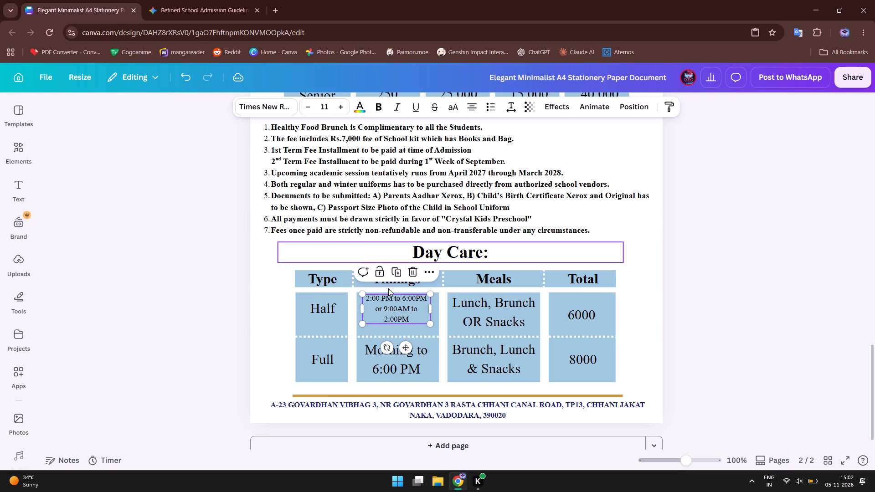
left_click(362, 309)
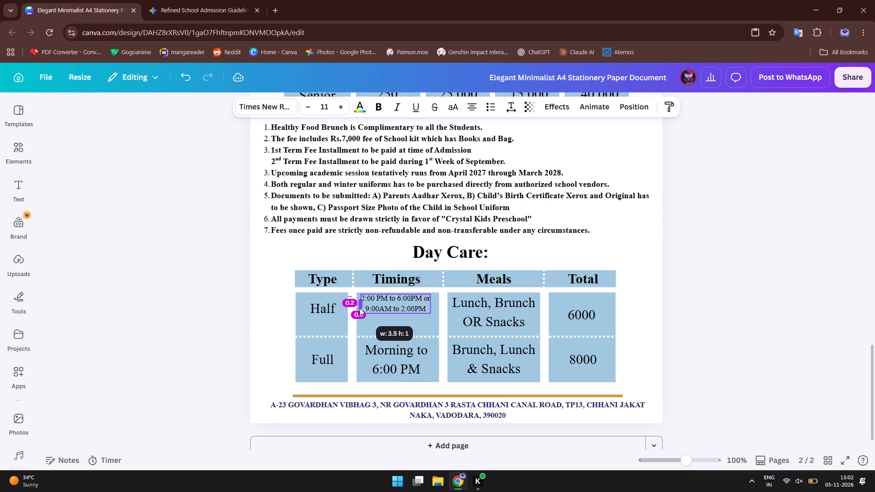
left_click_drag(433, 307, 434, 307)
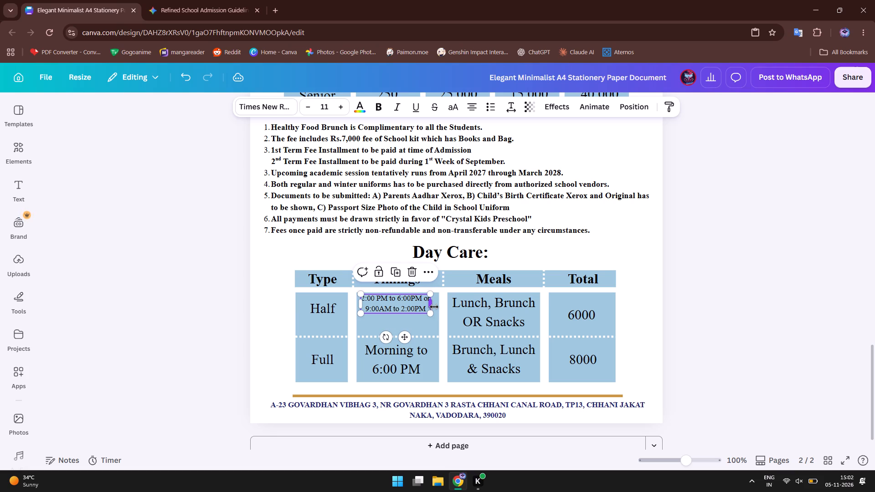
left_click_drag(434, 307, 437, 307)
Rescale the Half row's Timings text to size 13.1, with its text box about 3.8 wide, to fit the cell.
left_click_drag(434, 314, 433, 320)
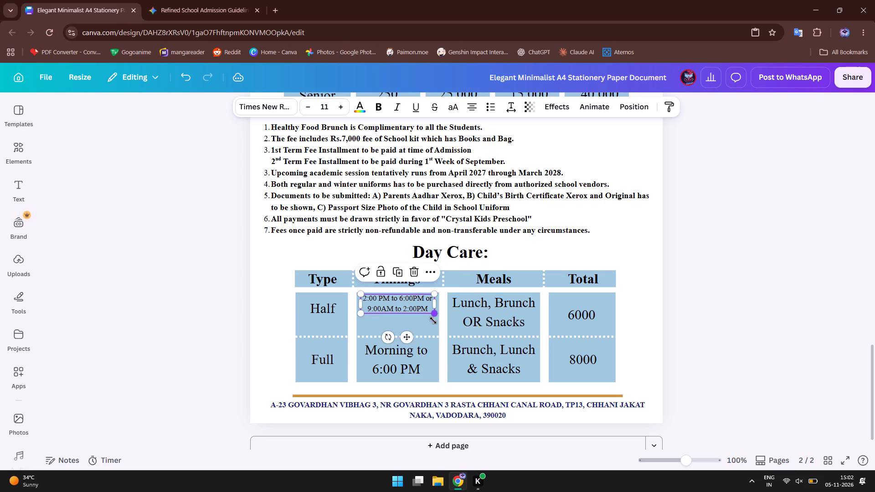
left_click_drag(433, 320, 463, 349)
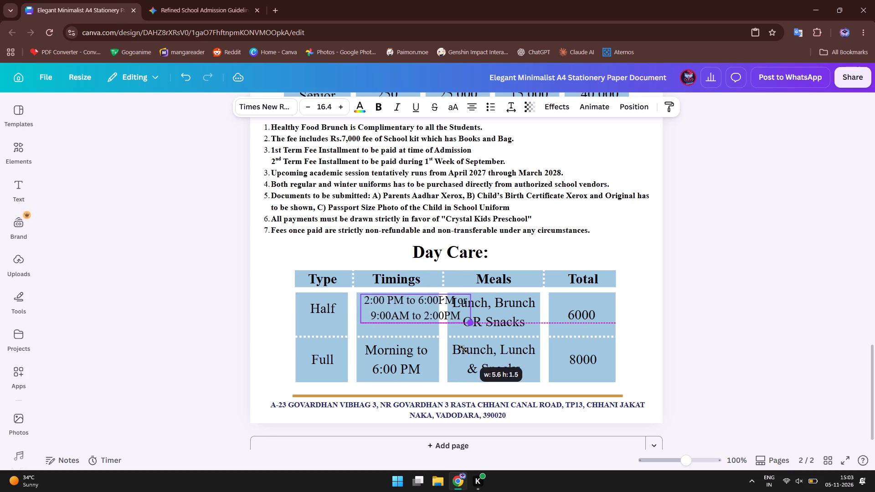
left_click_drag(463, 349, 498, 354)
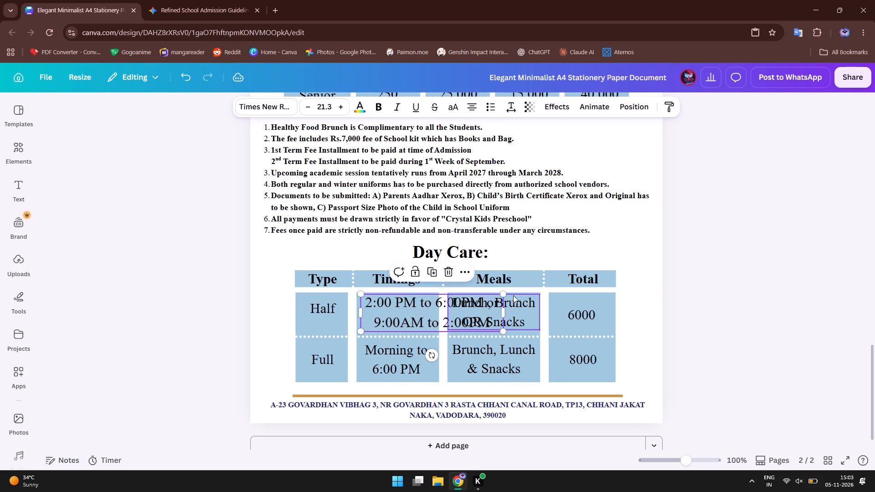
left_click_drag(506, 317, 437, 322)
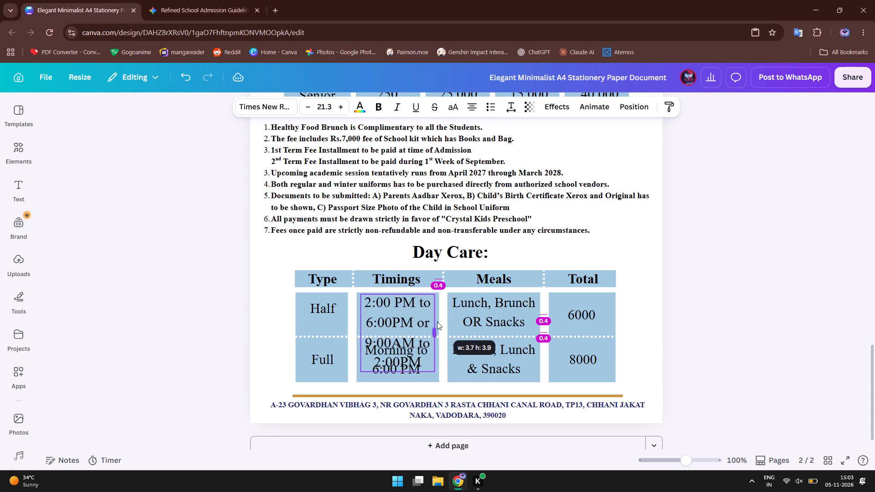
left_click_drag(437, 322, 440, 323)
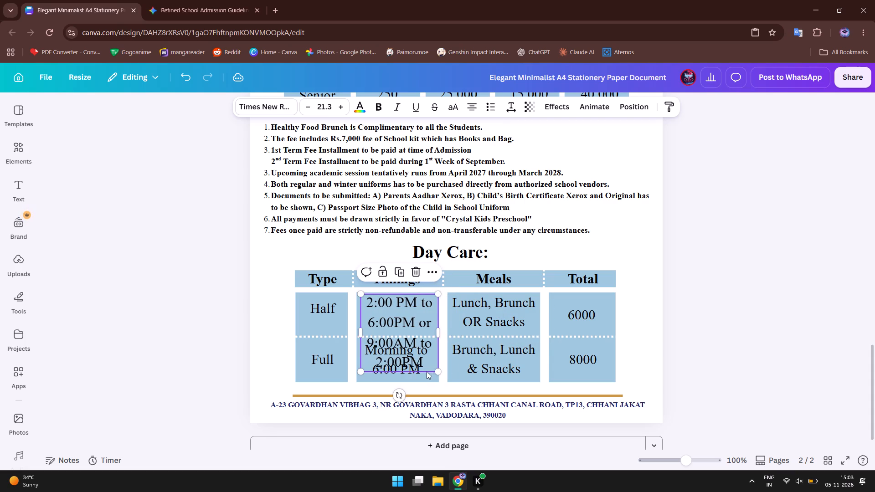
left_click_drag(437, 372, 433, 336)
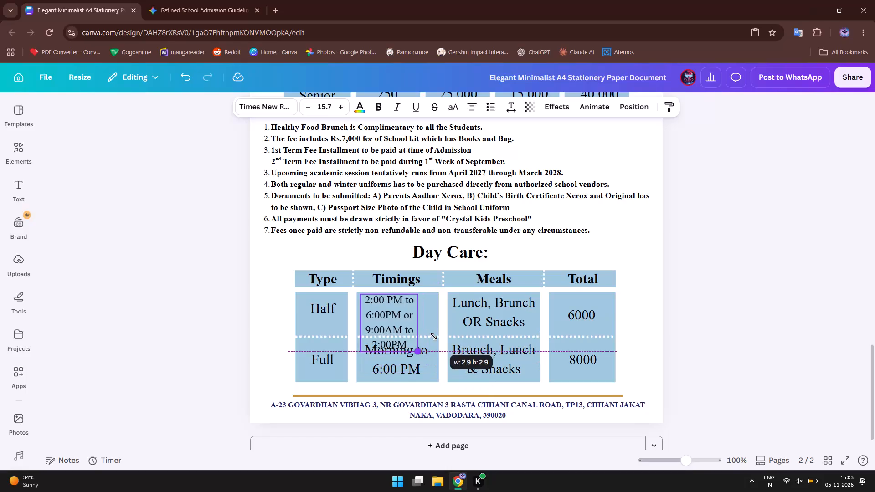
left_click_drag(433, 336, 432, 332)
left_click_drag(417, 325, 436, 326)
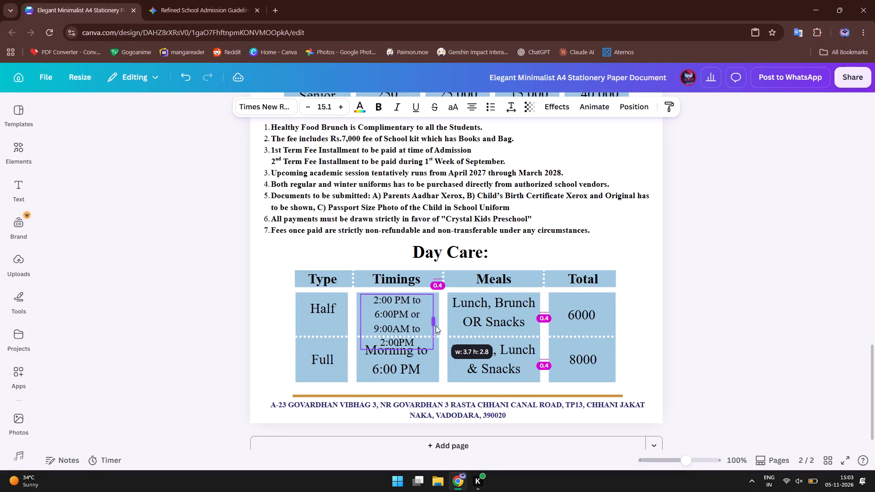
left_click_drag(436, 326, 437, 327)
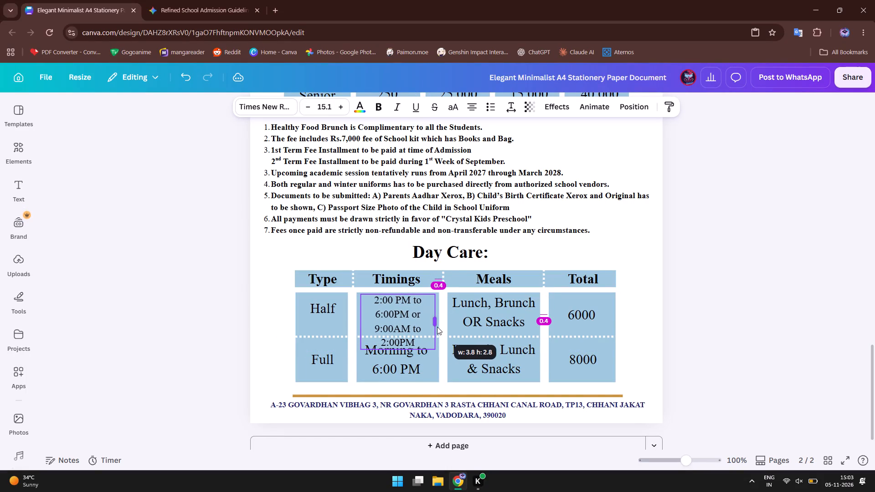
left_click_drag(437, 327, 438, 327)
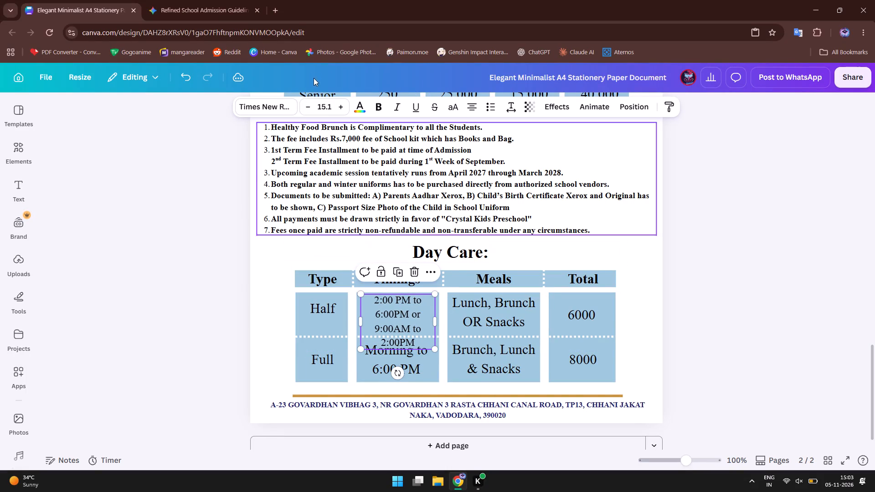
left_click(305, 109)
left_click(305, 109)
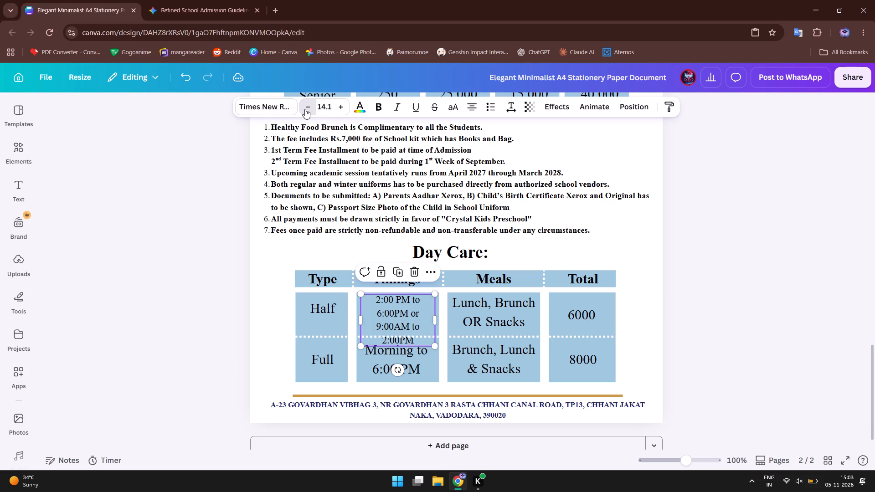
left_click(245, 280)
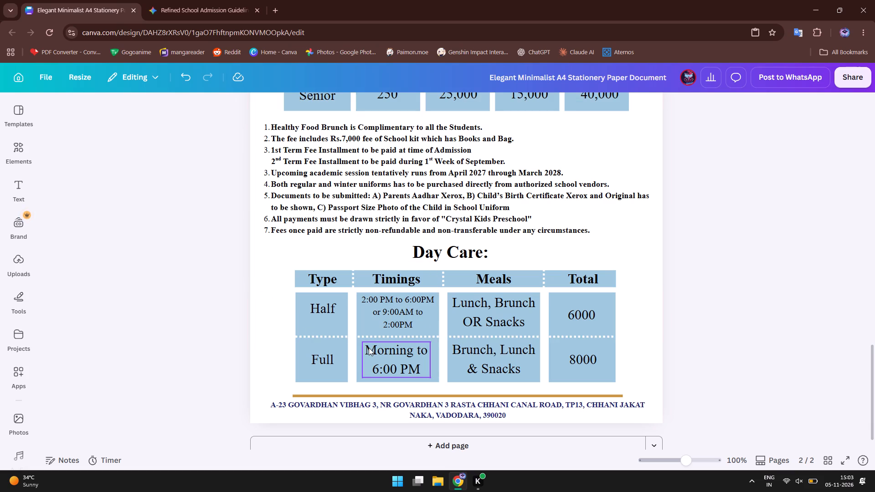
Break the Half row's Timings text so "or" stands on its own line above "9:00AM to 2:00PM".
double_click(383, 314)
key("Return")
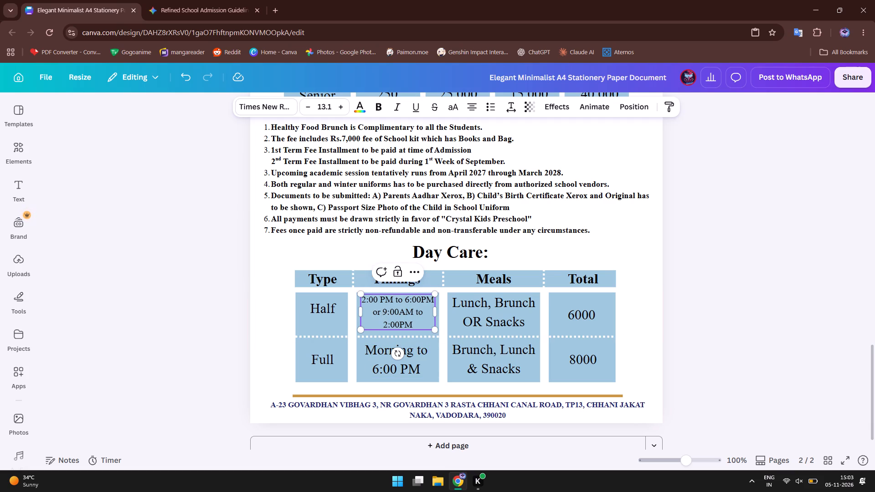
left_click(281, 309)
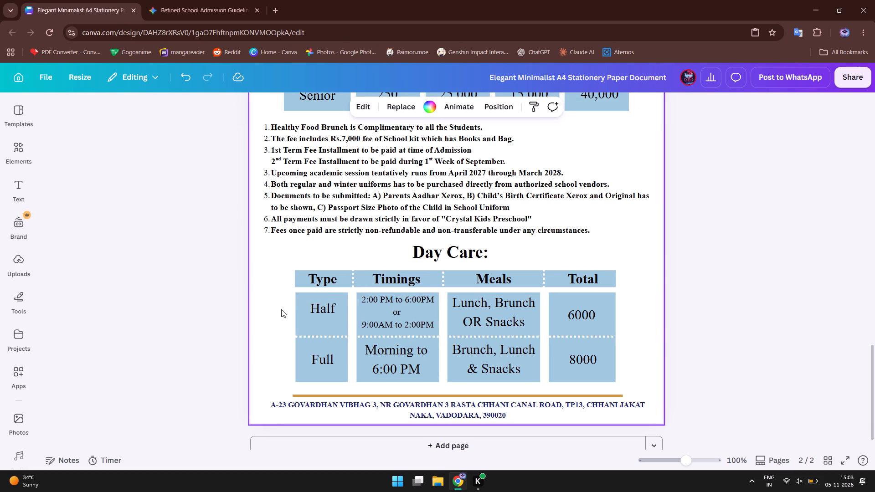
Move the Half row's Timings text slightly down to centre it within its blue cell.
left_click(405, 317)
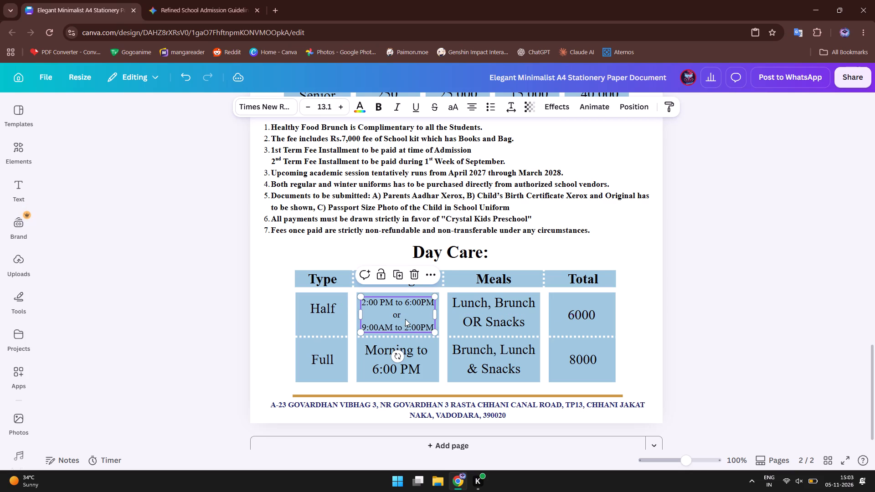
left_click(694, 307)
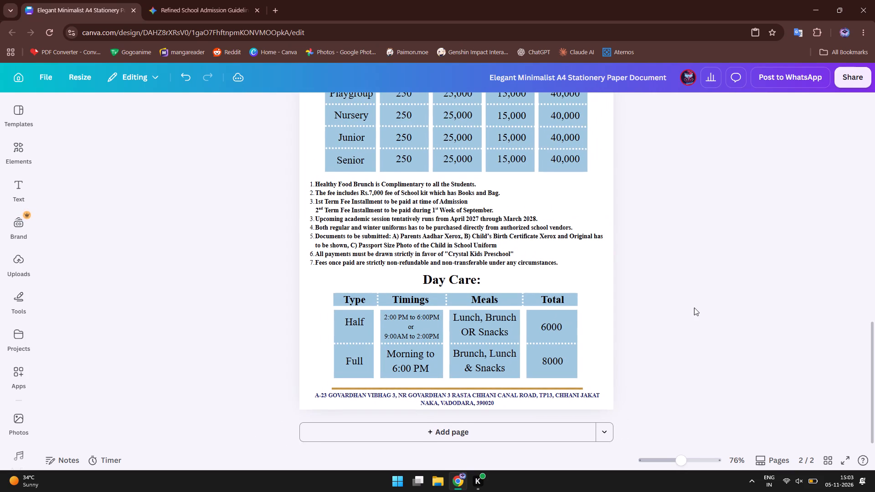
Change the start of the Half row's first time slot to 1:00 PM in the Day Care table.
scroll(694, 307, "up", 2)
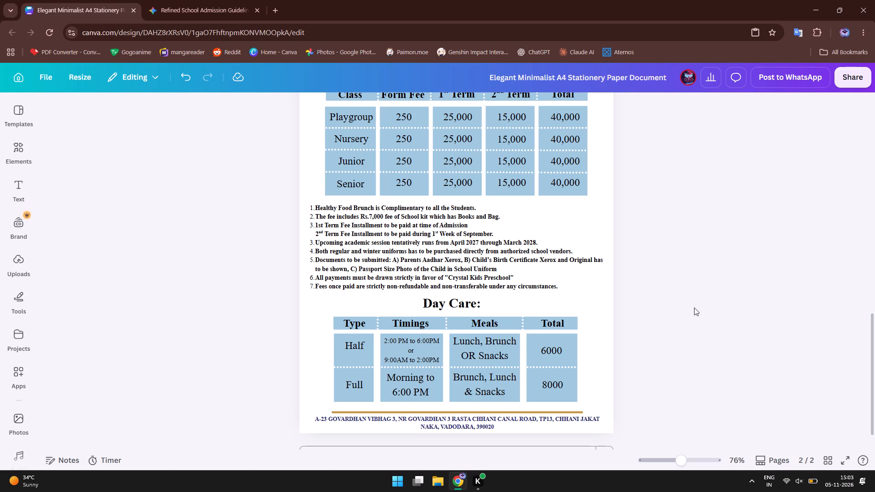
scroll(694, 307, "down", 1)
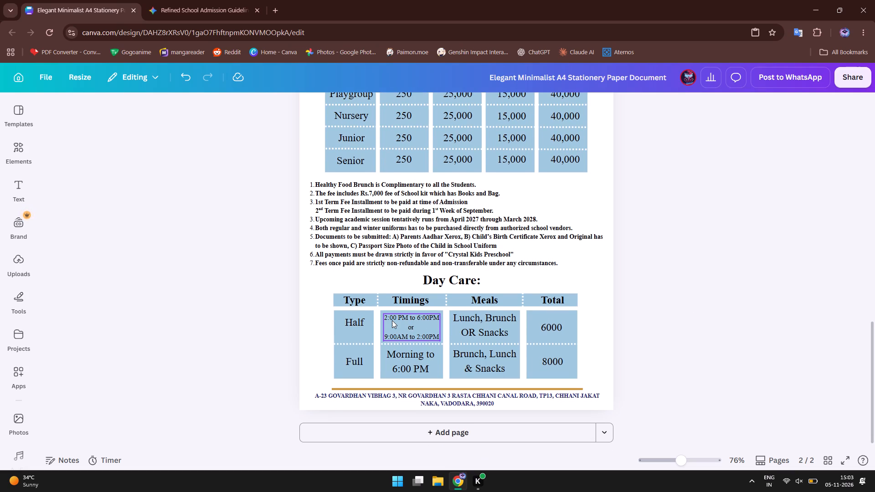
double_click(386, 317)
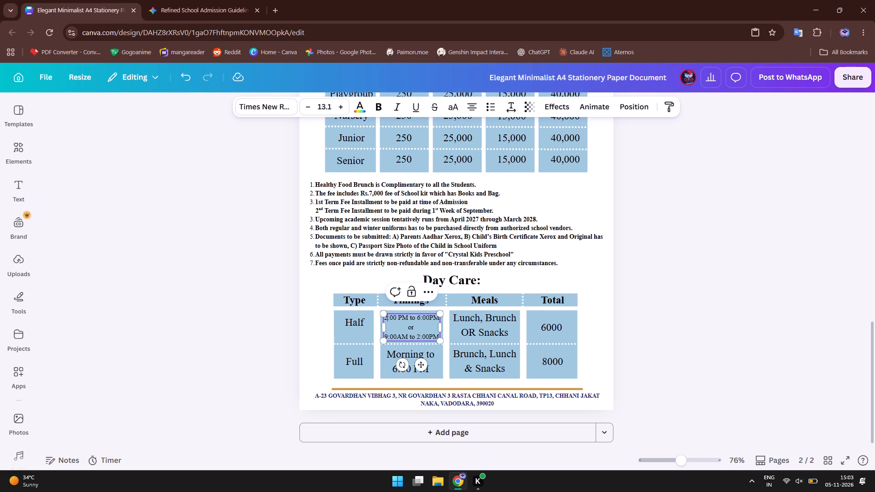
key("BackSpace")
key("1")
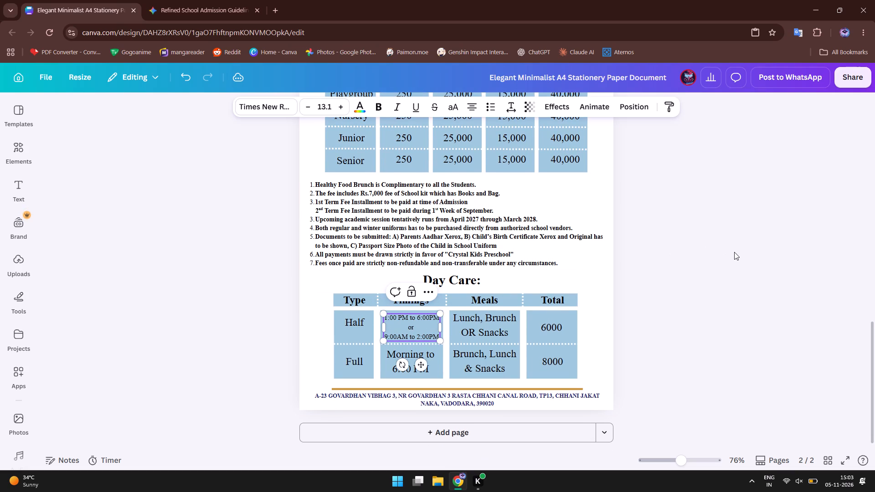
left_click(734, 252)
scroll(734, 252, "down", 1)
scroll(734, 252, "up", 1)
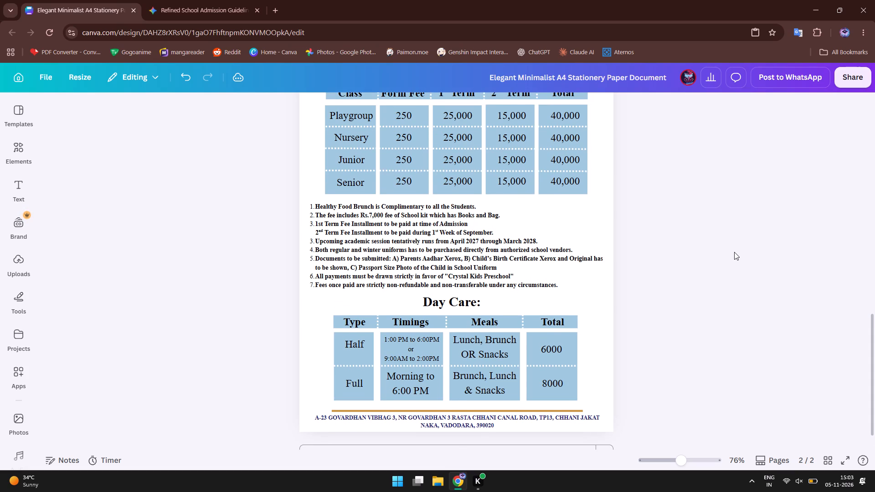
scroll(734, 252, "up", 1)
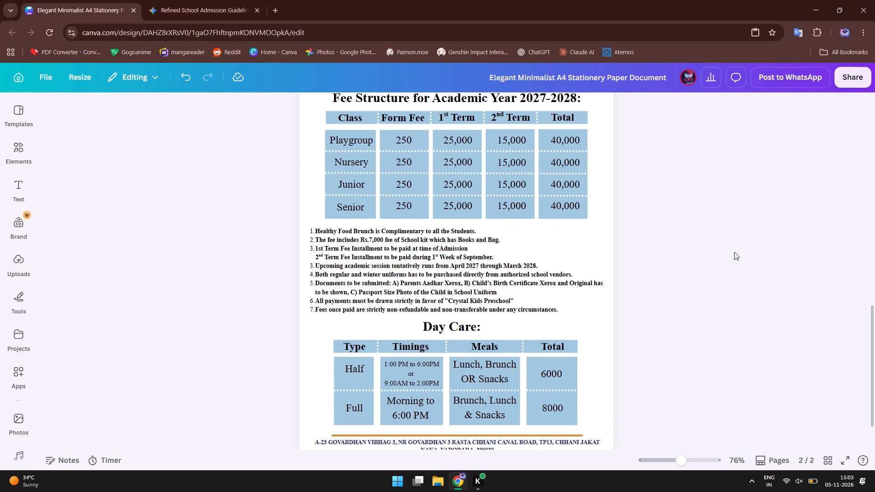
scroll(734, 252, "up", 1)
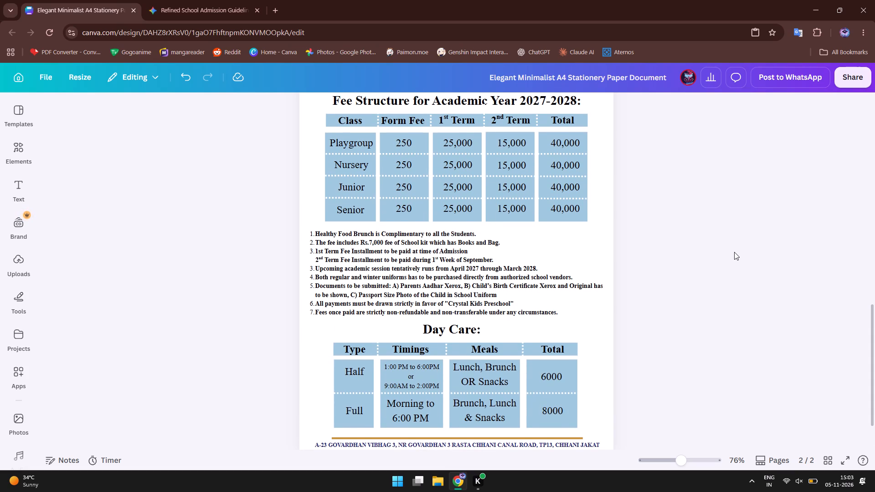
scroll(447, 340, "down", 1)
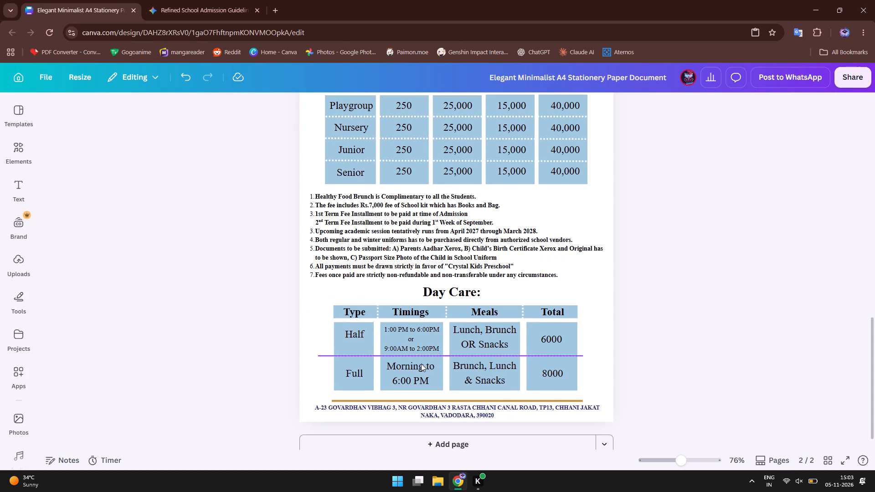
Replace "Morning" with "9:00 AM" in the Full row's Timings text of the Day Care table.
double_click(422, 366)
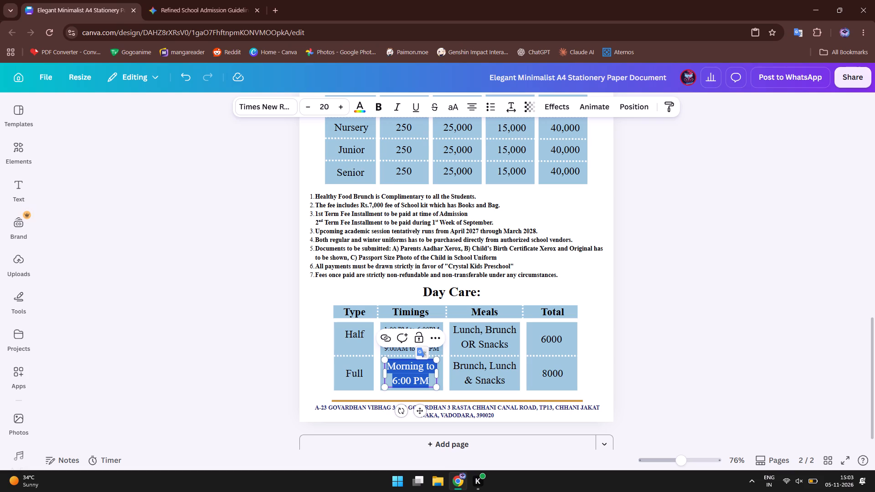
left_click(422, 366)
key("BackSpace")
key("BackSpace")
key("BackSpace")
key("BackSpace")
key("BackSpace")
key("BackSpace")
key("BackSpace")
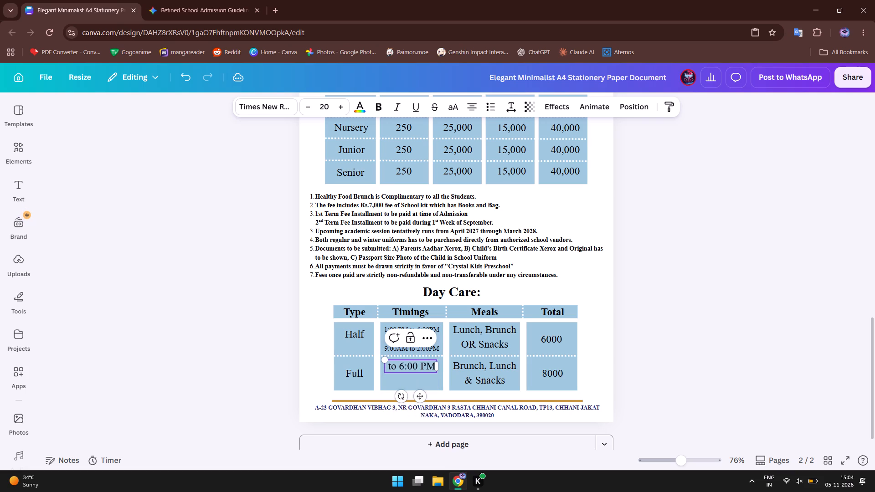
type("9:00")
type("AM")
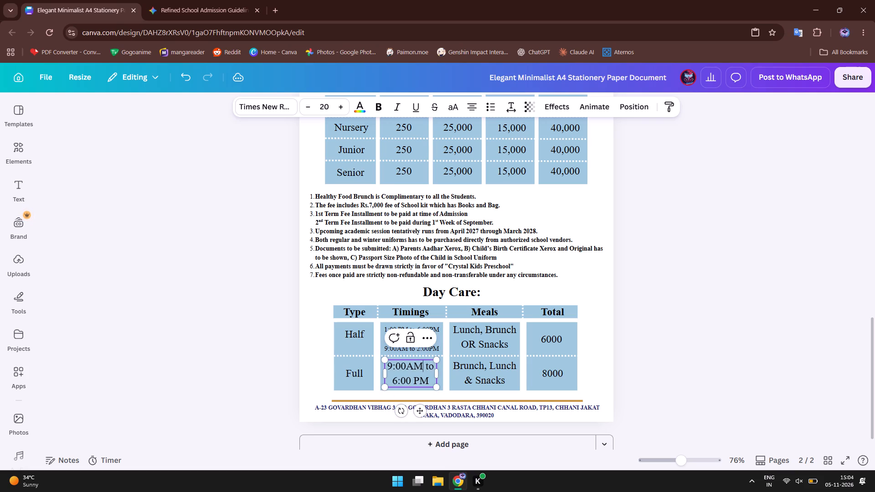
left_click(686, 369)
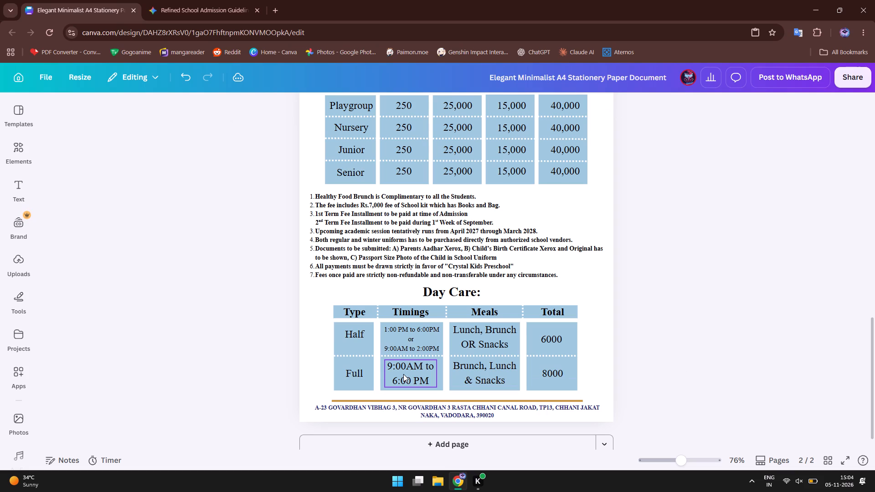
double_click(407, 368)
key("space")
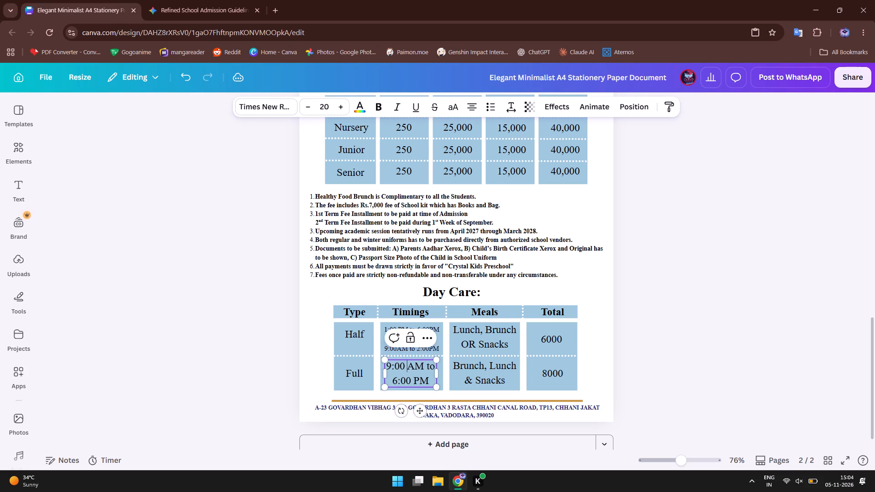
left_click(668, 351)
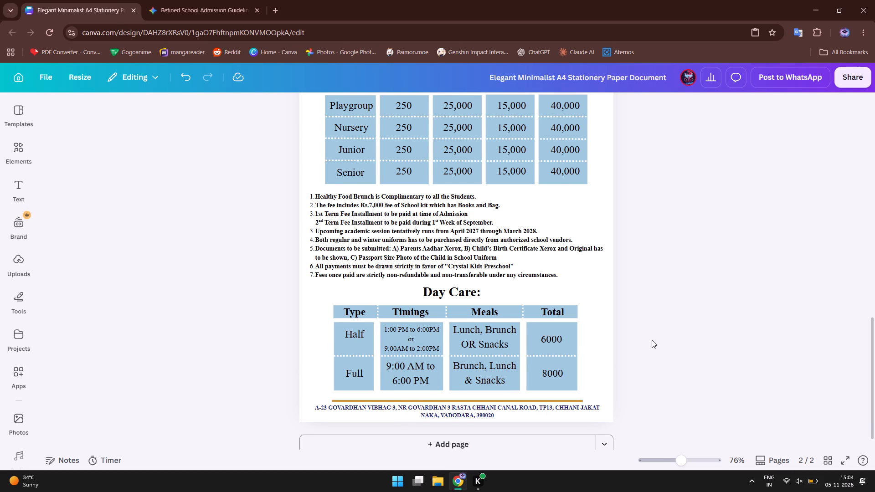
Review the layout of the whole fee structure page, including the fee table, notes and Day Care table.
scroll(652, 340, "up", 1)
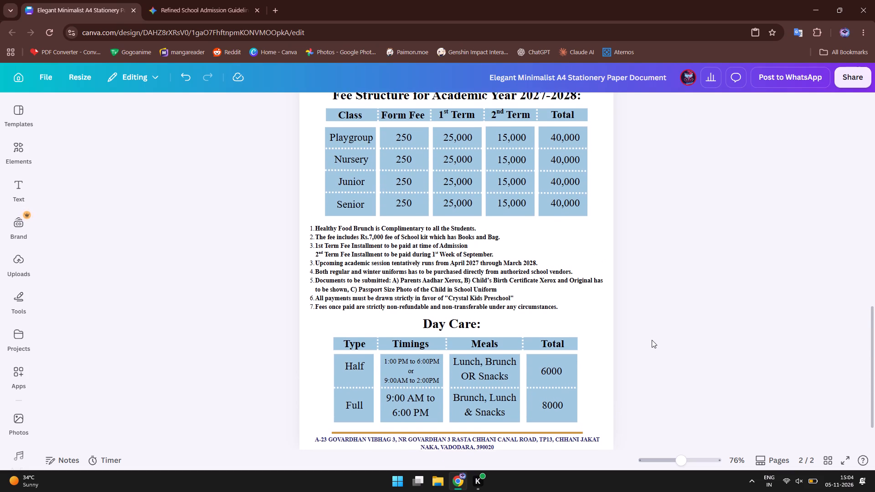
scroll(652, 340, "up", 1)
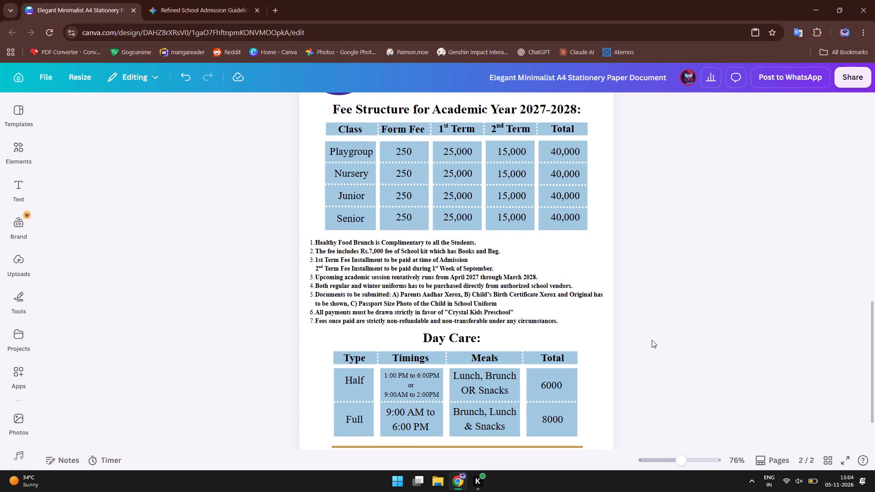
scroll(652, 340, "up", 1)
scroll(652, 340, "down", 1)
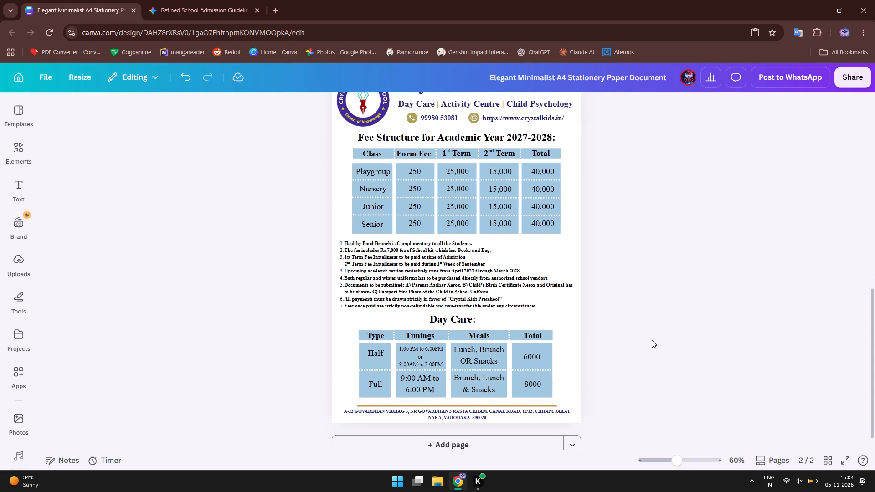
scroll(652, 340, "up", 2)
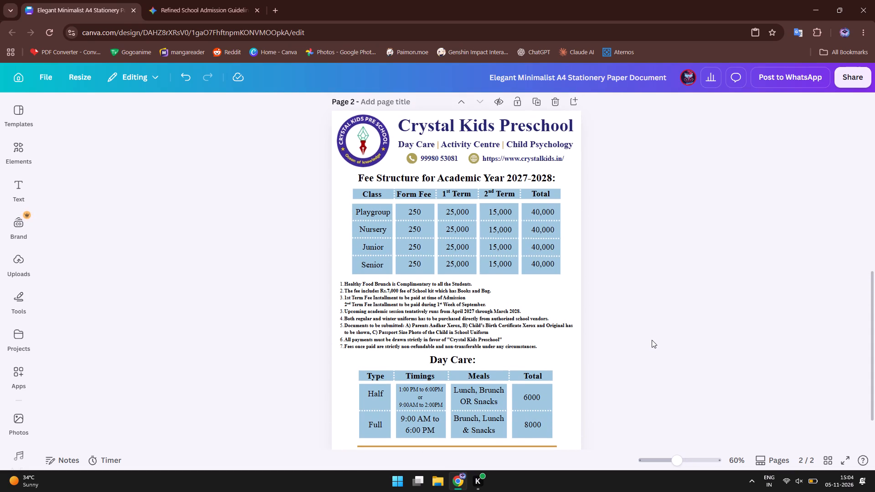
scroll(652, 340, "down", 2)
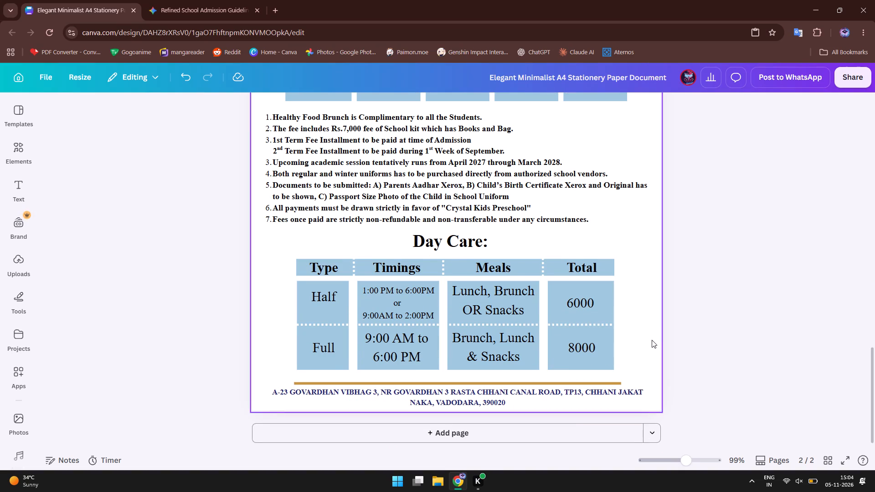
left_click(348, 313)
left_click(350, 319)
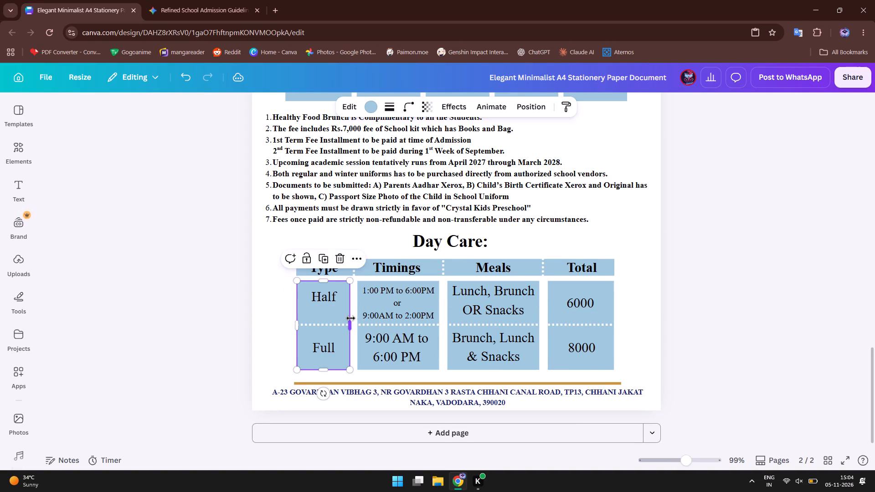
left_click(659, 251)
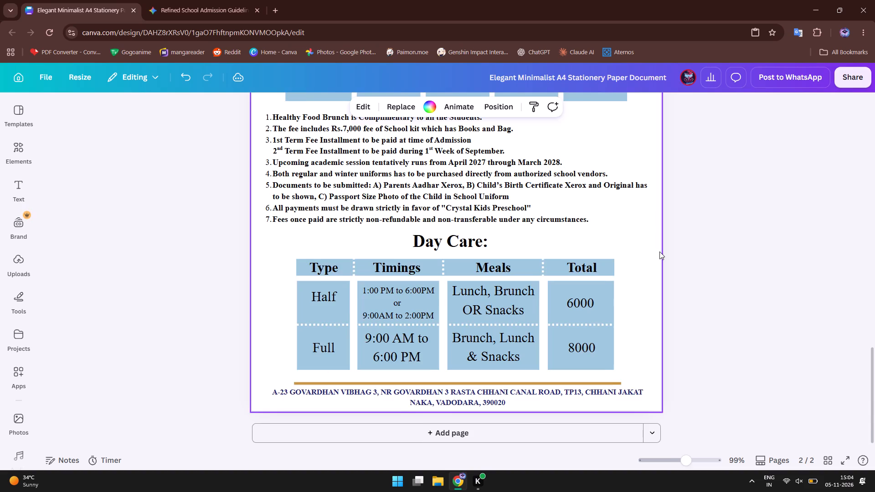
scroll(659, 251, "up", 1)
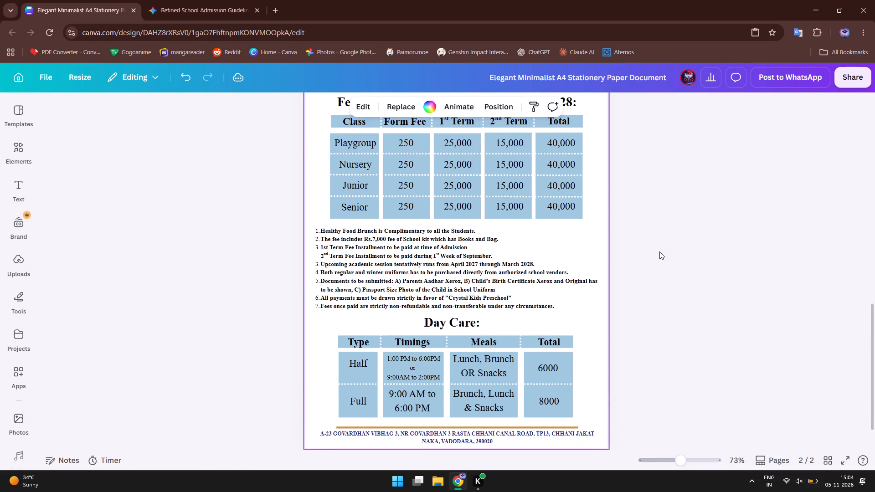
scroll(659, 251, "up", 3)
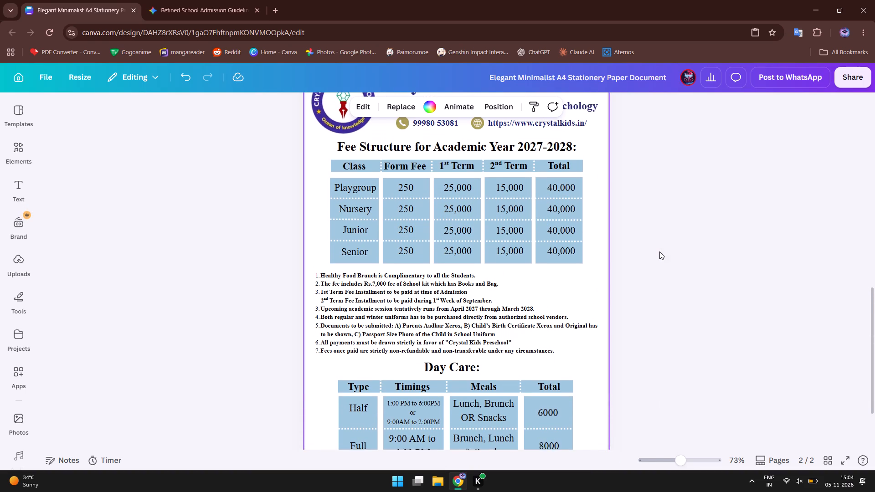
scroll(659, 251, "up", 1)
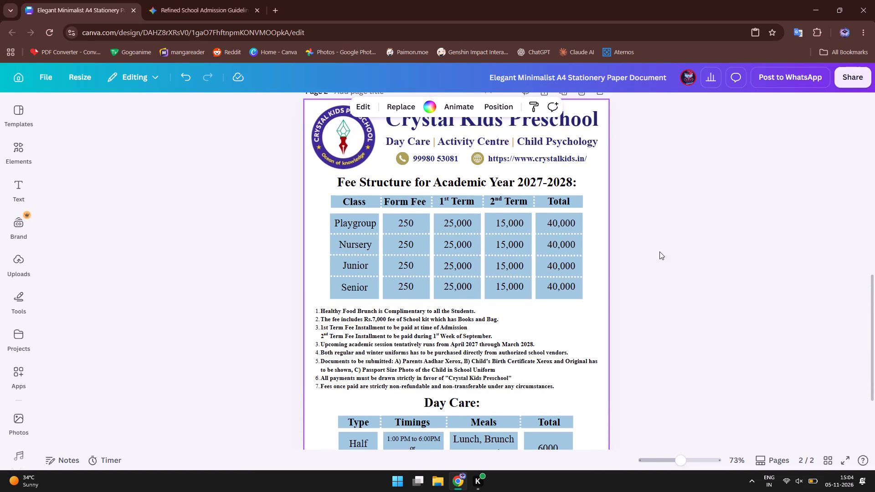
scroll(659, 251, "down", 1)
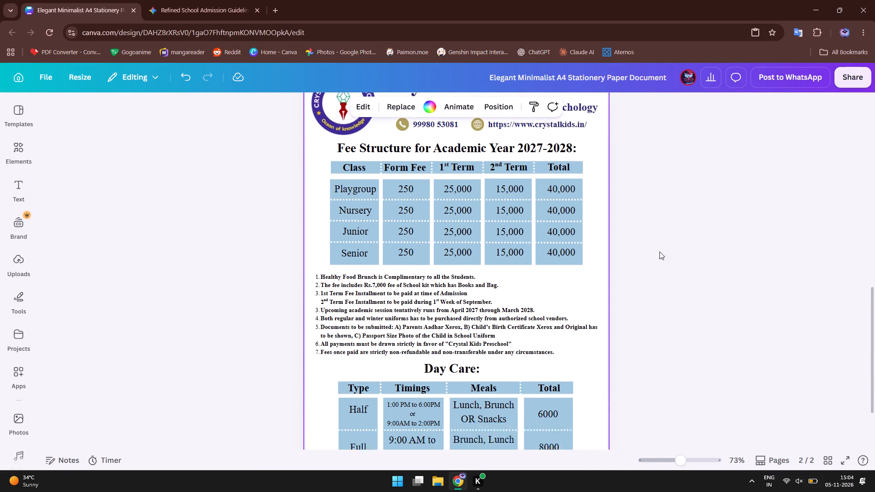
scroll(659, 251, "down", 2)
left_click(659, 251)
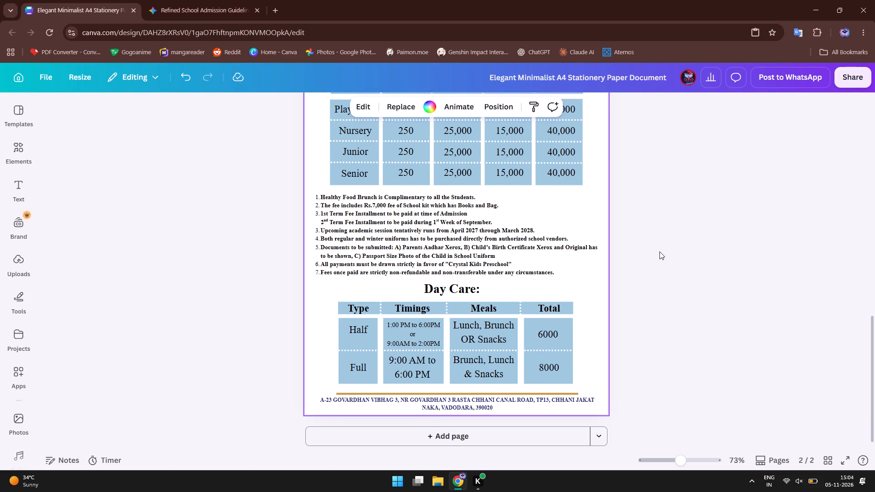
scroll(659, 251, "up", 1)
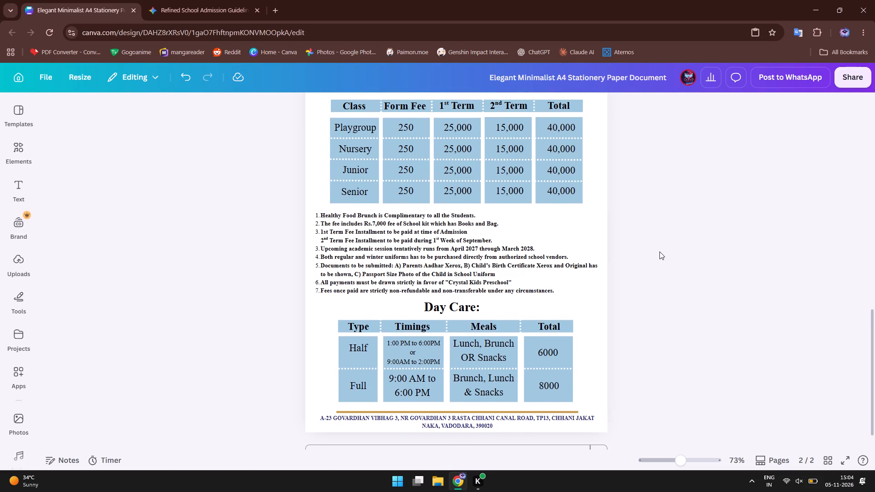
scroll(659, 251, "up", 3)
scroll(659, 251, "down", 1)
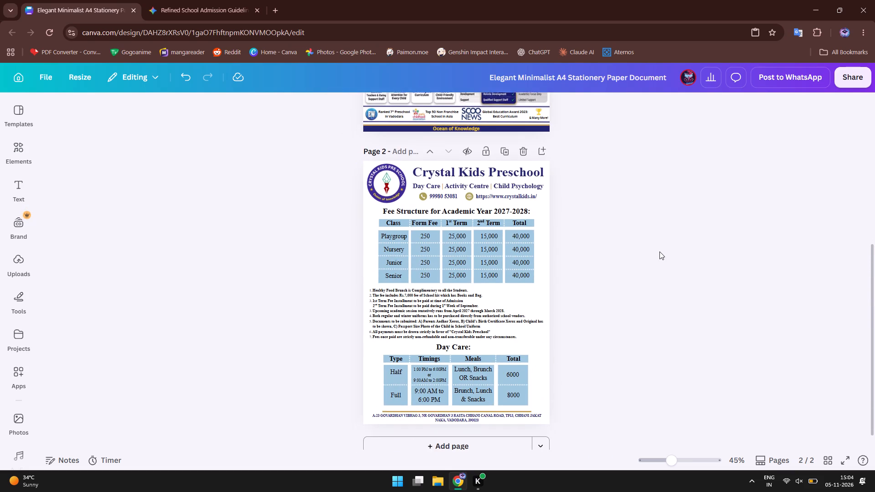
scroll(659, 251, "down", 1)
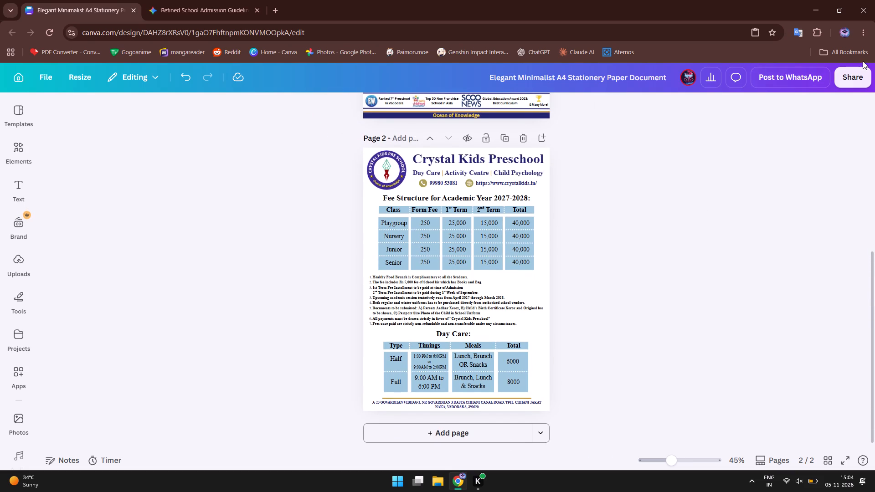
Open the download options for the design.
left_click(846, 74)
left_click(685, 301)
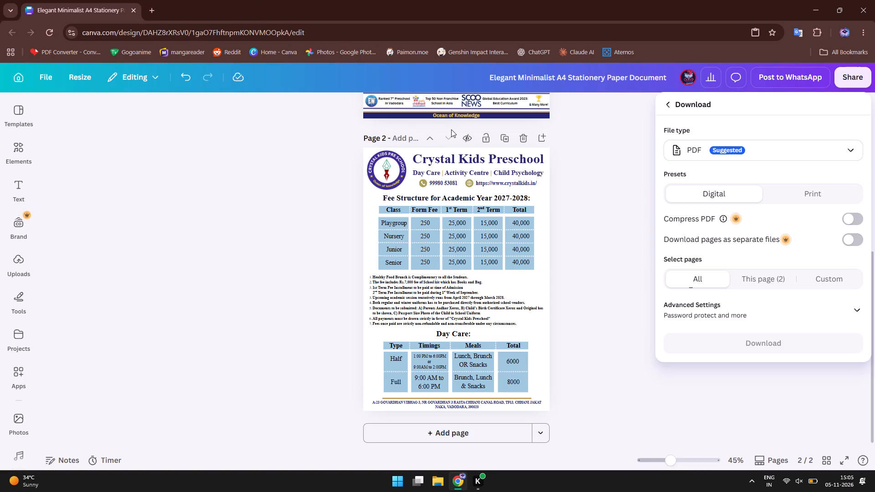
Download only page 2, the fee structure page, as a PNG.
left_click(782, 155)
left_click(737, 209)
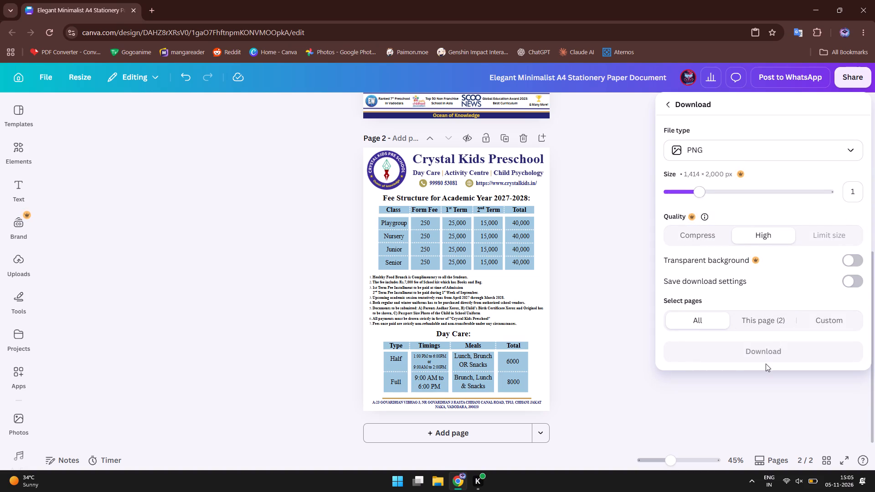
left_click(763, 319)
scroll(763, 319, "down", 2)
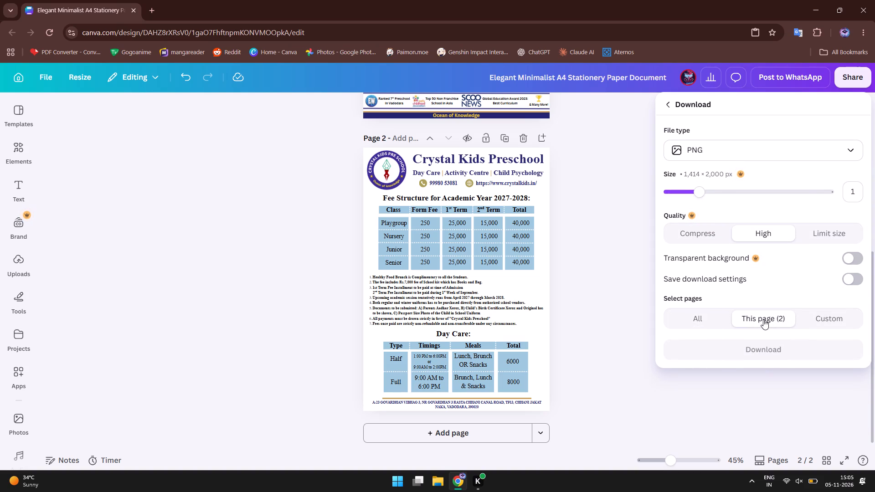
left_click(830, 145)
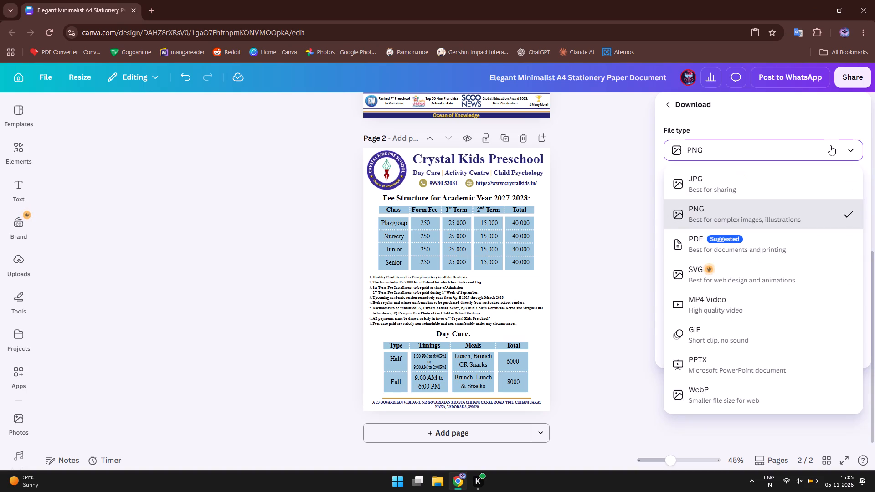
left_click(830, 145)
scroll(724, 282, "down", 2)
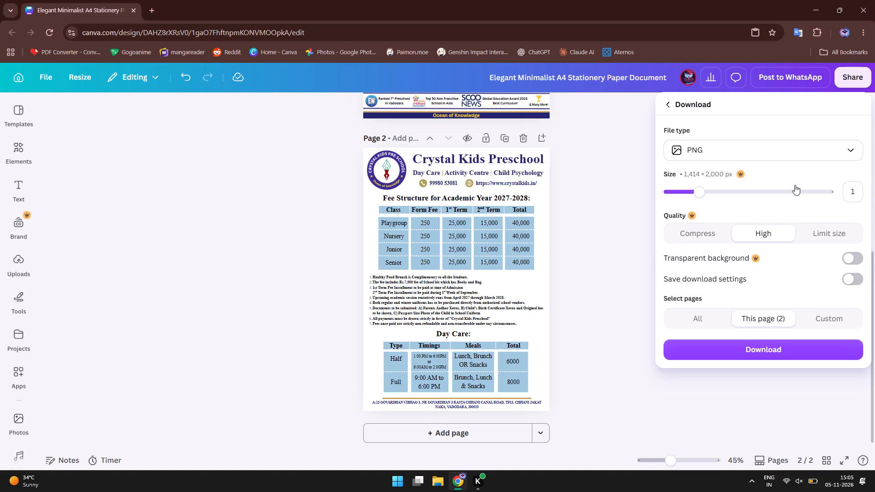
left_click(781, 349)
Recolour the header bar behind Class, Form Fee, 1st Term, 2nd Term and Total with the design's golden-brown shape colour.
scroll(700, 329, "up", 3)
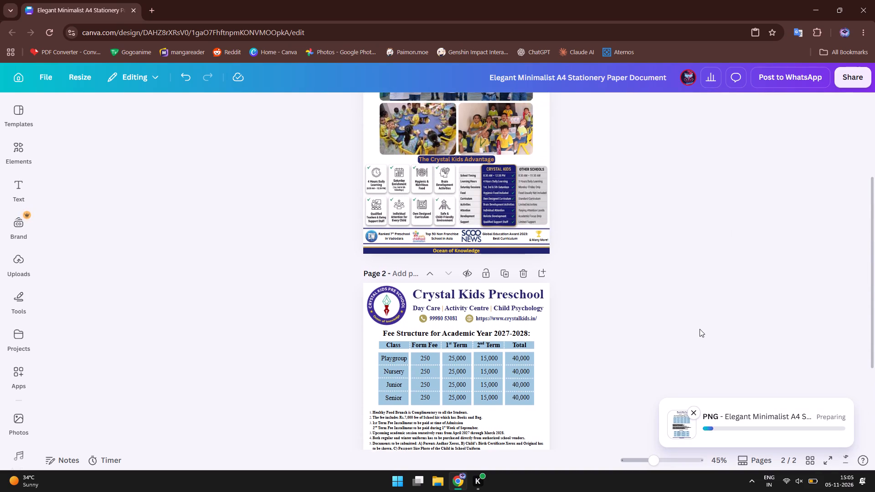
scroll(700, 329, "up", 2)
scroll(700, 329, "down", 2)
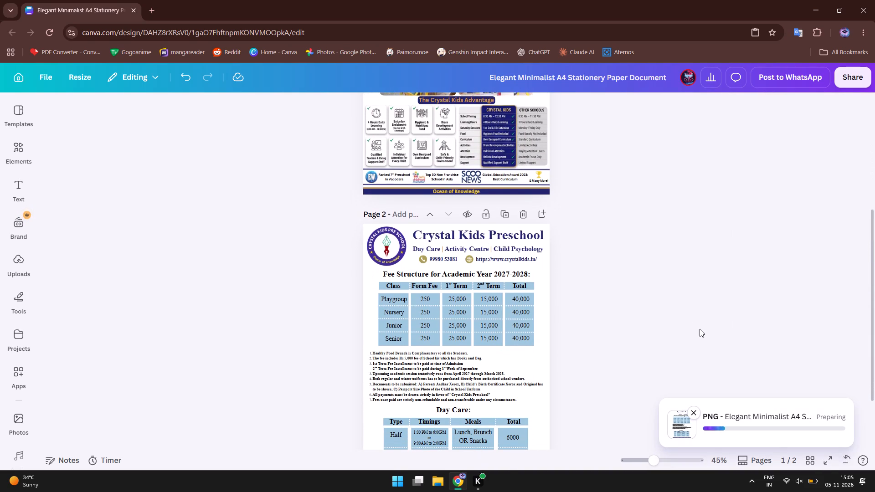
scroll(700, 329, "down", 1)
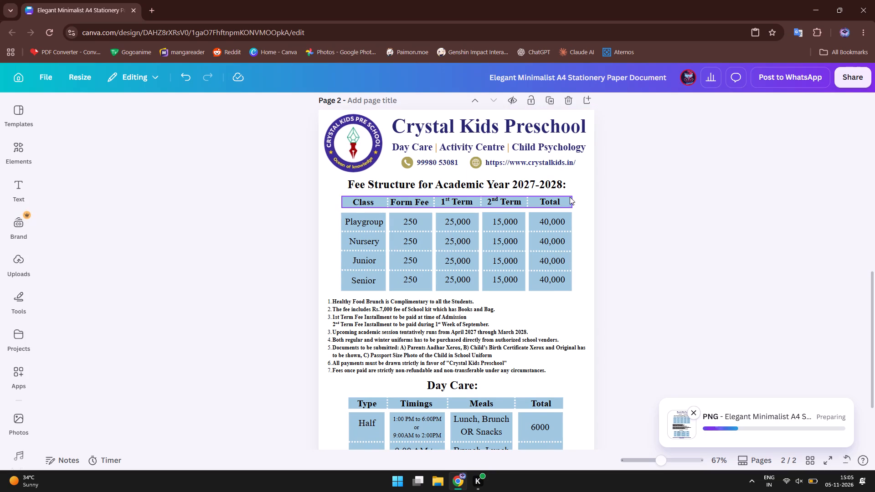
left_click(570, 199)
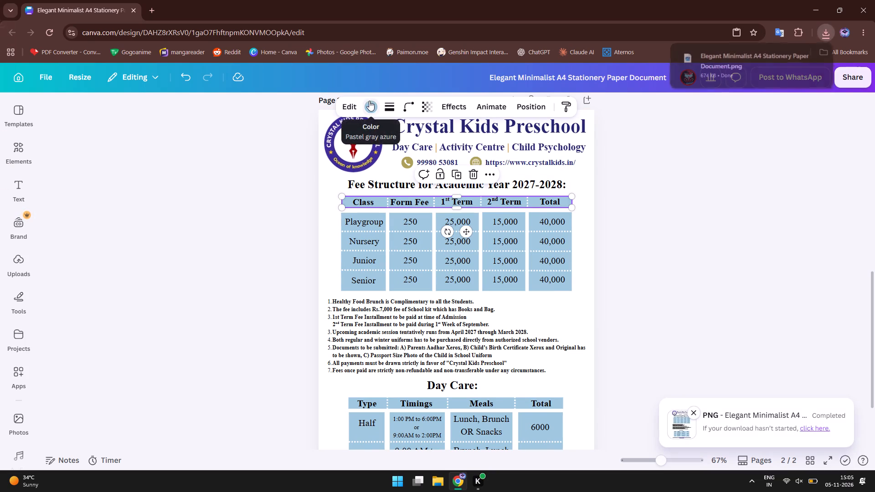
left_click(369, 101)
left_click(202, 182)
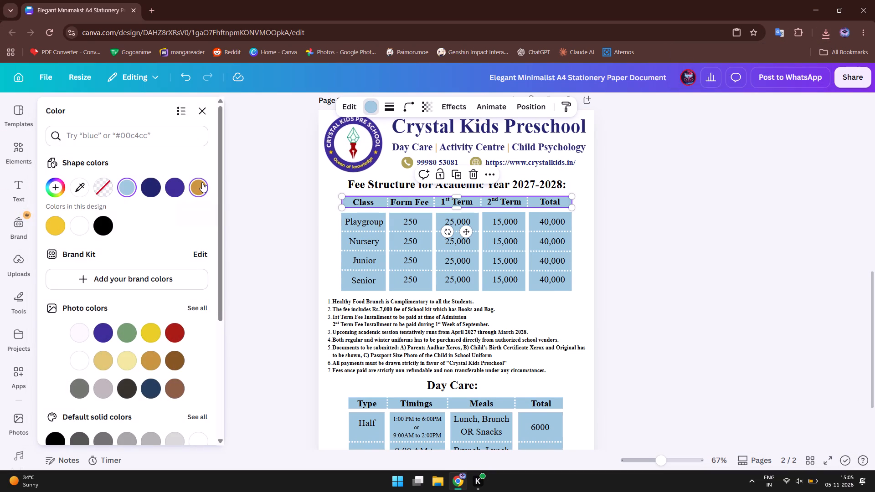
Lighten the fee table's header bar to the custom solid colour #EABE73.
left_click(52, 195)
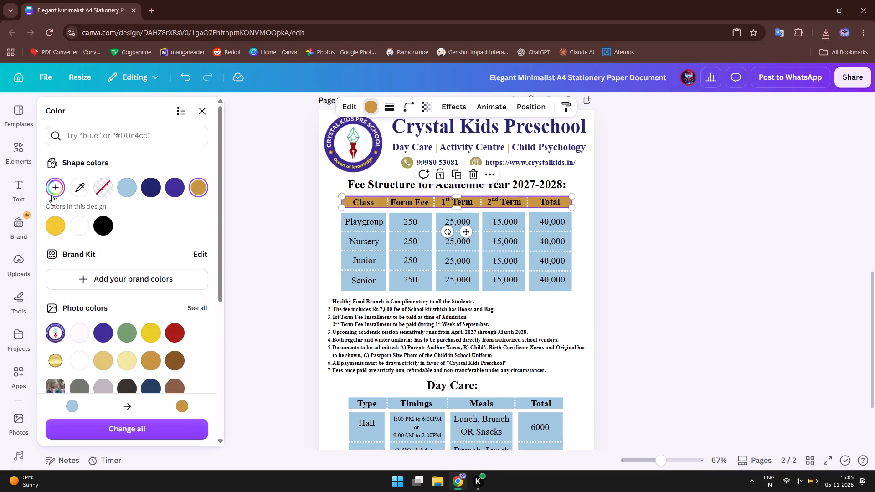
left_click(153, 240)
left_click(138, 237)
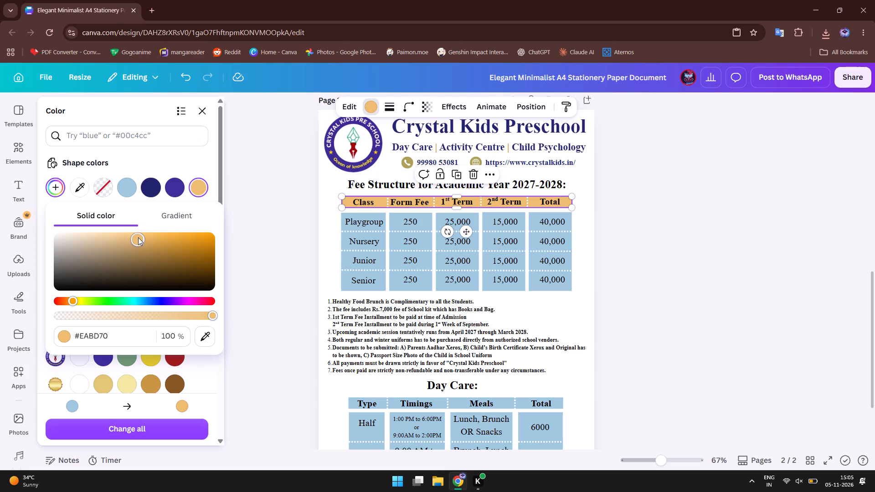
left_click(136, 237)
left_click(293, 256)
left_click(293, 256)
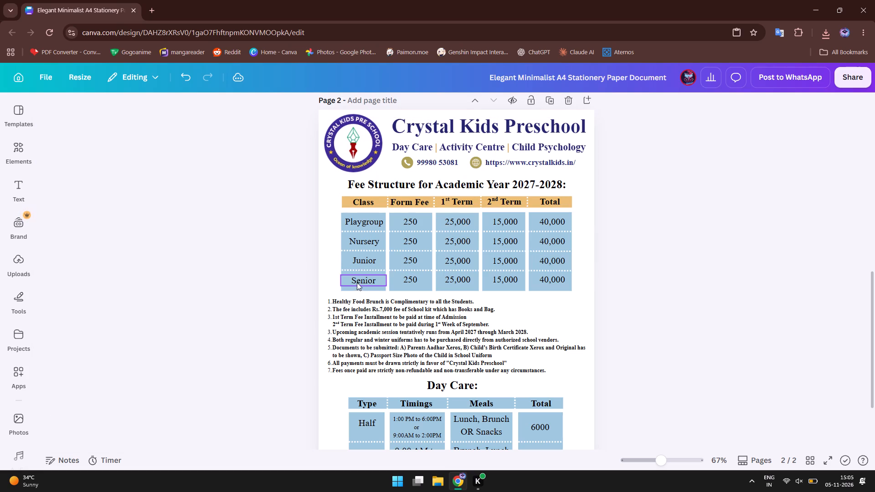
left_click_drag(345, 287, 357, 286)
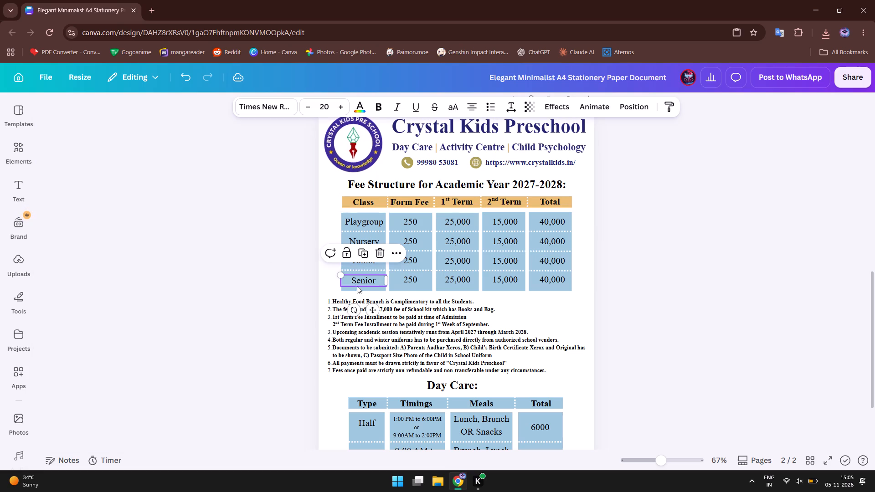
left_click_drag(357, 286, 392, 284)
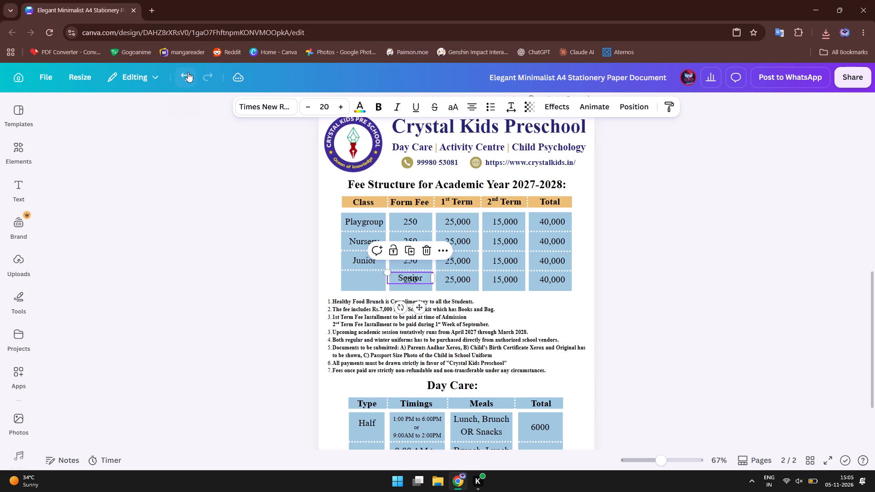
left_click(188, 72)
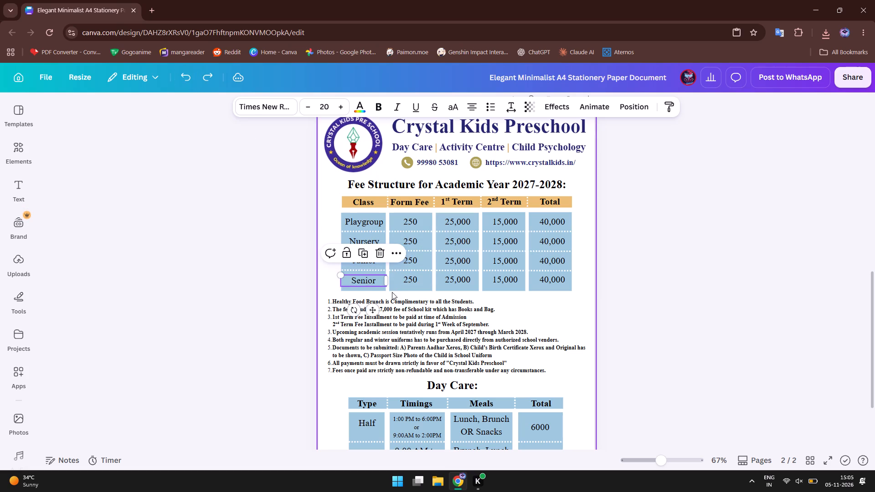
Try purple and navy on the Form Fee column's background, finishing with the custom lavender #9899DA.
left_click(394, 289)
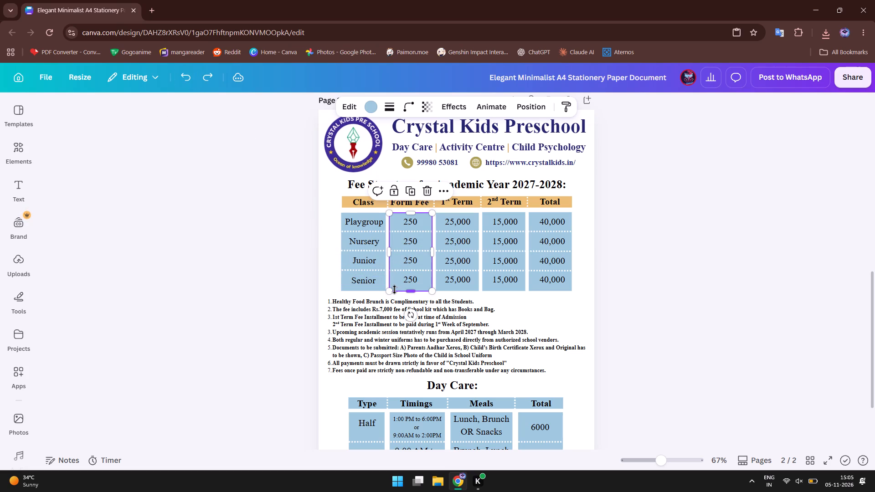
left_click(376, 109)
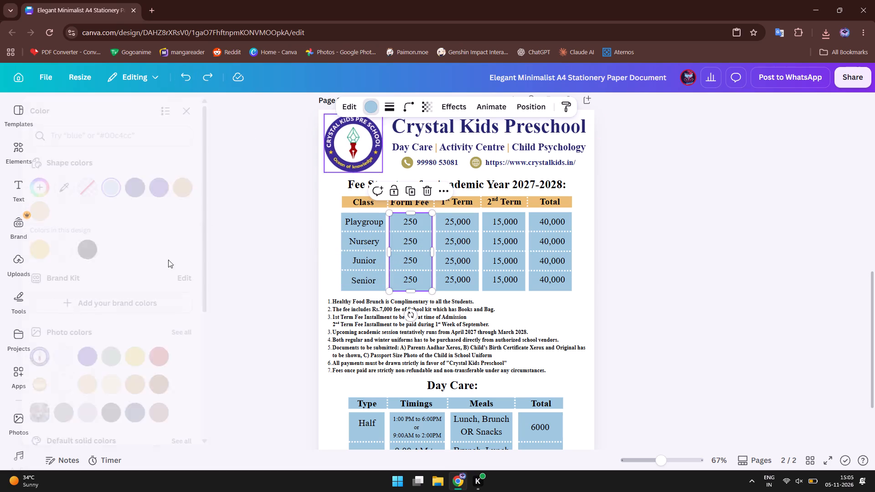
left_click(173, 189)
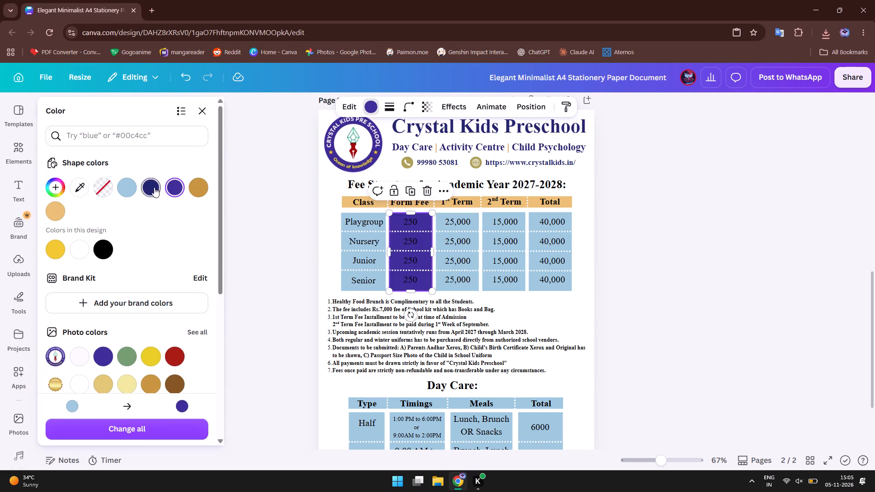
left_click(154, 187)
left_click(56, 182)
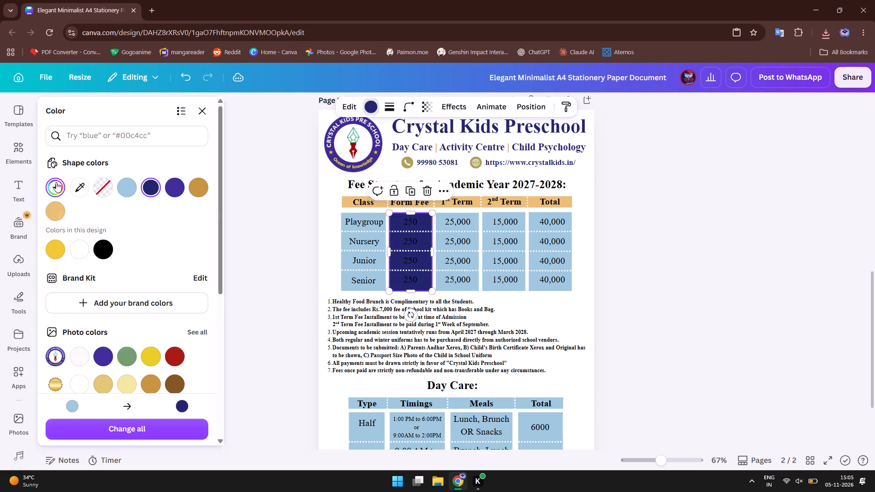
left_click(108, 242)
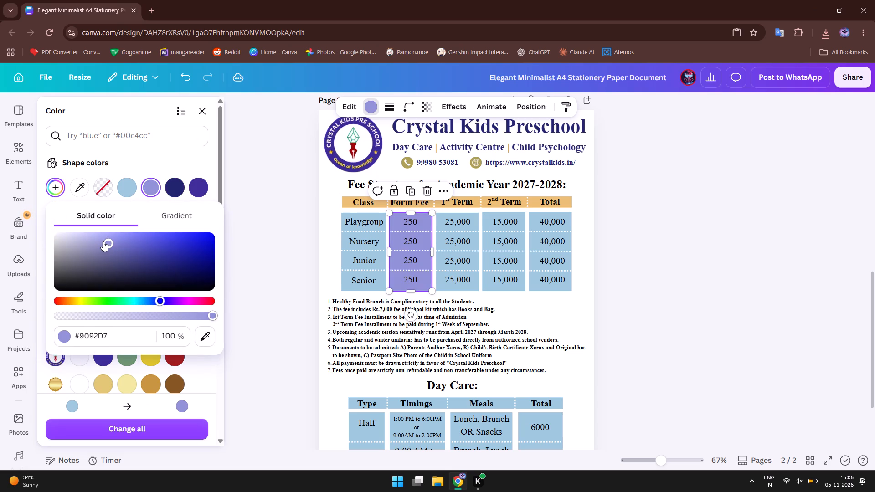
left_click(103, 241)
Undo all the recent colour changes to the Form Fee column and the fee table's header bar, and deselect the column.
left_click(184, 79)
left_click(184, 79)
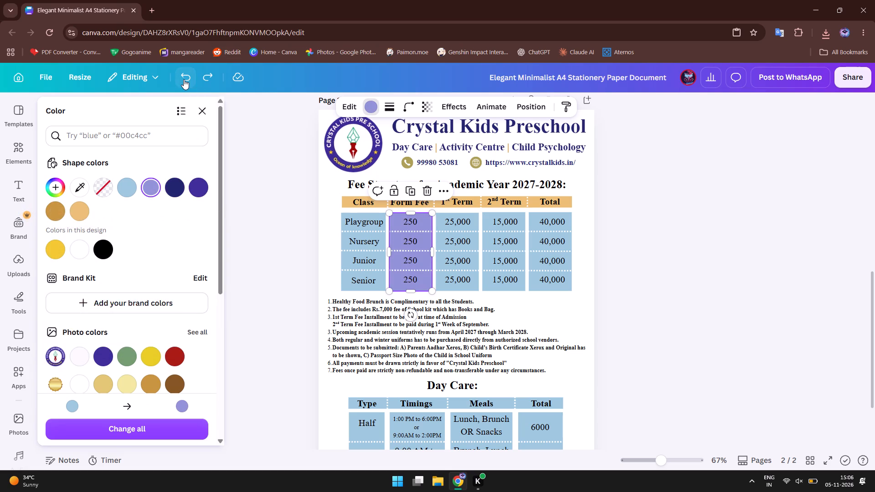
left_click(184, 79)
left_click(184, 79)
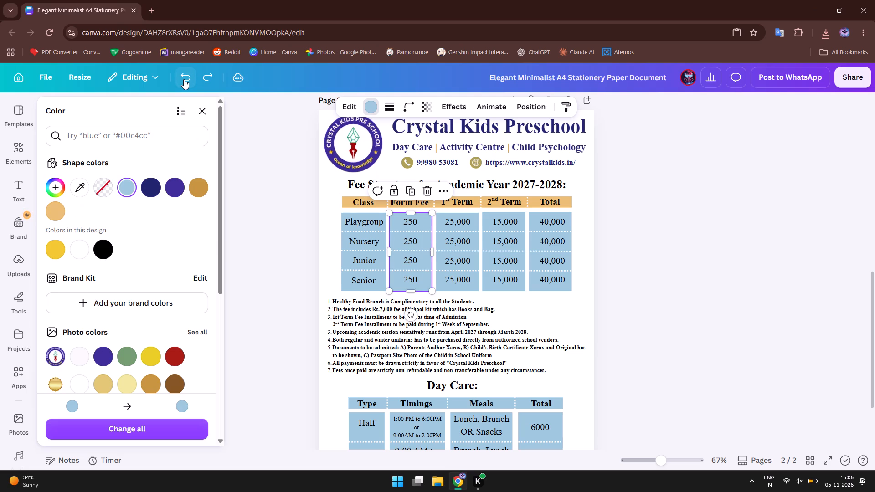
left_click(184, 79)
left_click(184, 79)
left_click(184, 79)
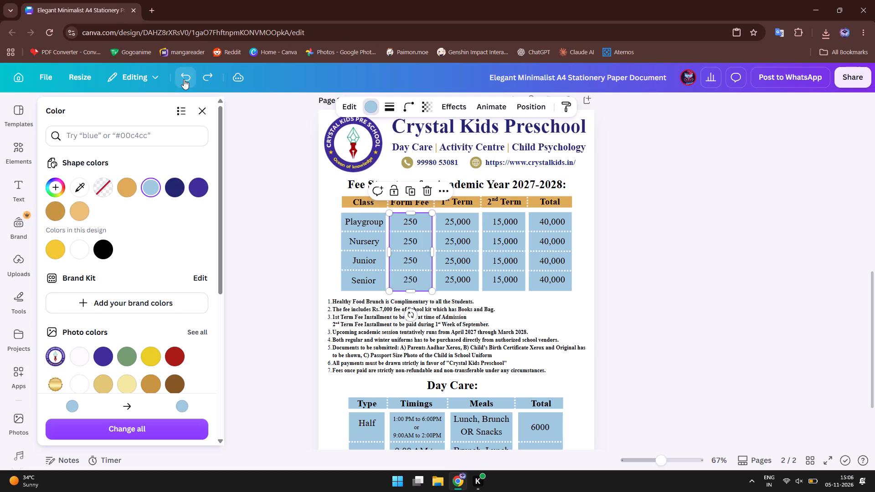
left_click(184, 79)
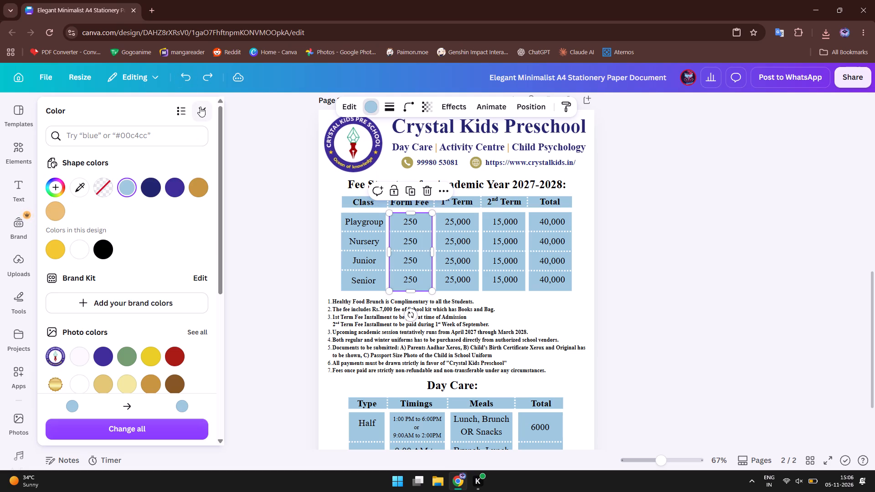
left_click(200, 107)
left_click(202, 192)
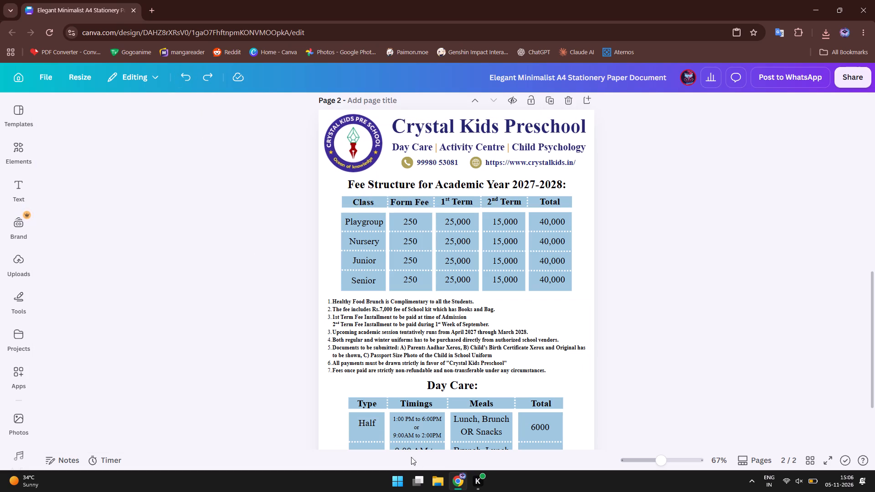